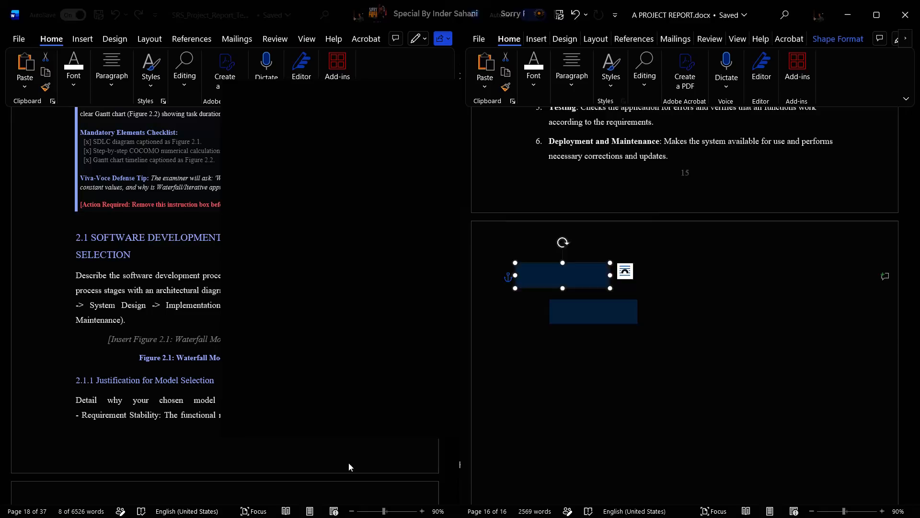
Delete the lower of the two blue rectangles on page 16 of the project report.
{"action": "left_click", "coordinate": [348, 463]}
{"action": "left_click", "coordinate": [590, 318]}
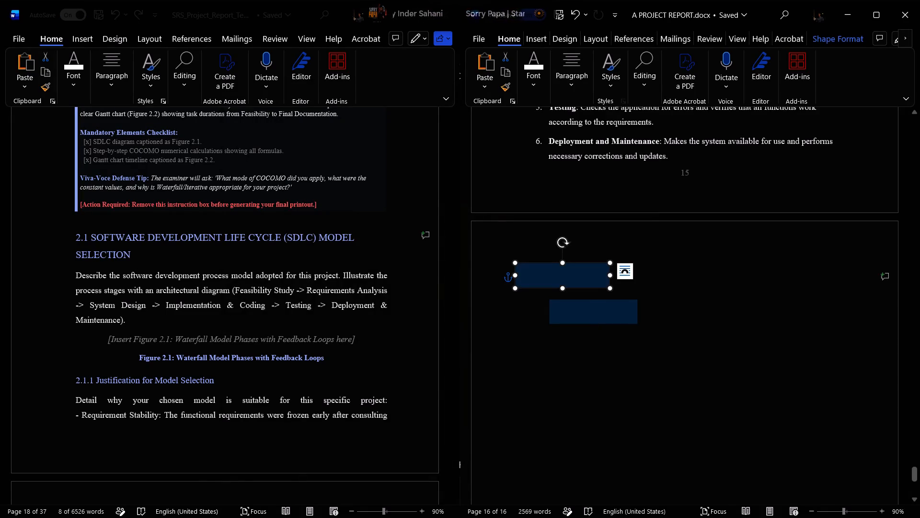
{"action": "left_click", "coordinate": [598, 308]}
{"action": "left_click", "coordinate": [566, 273]}
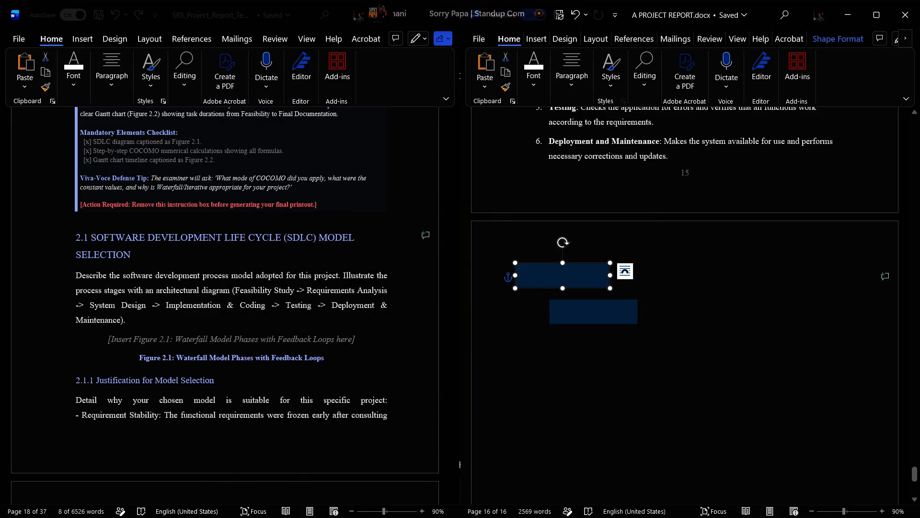
{"action": "left_click", "coordinate": [595, 318]}
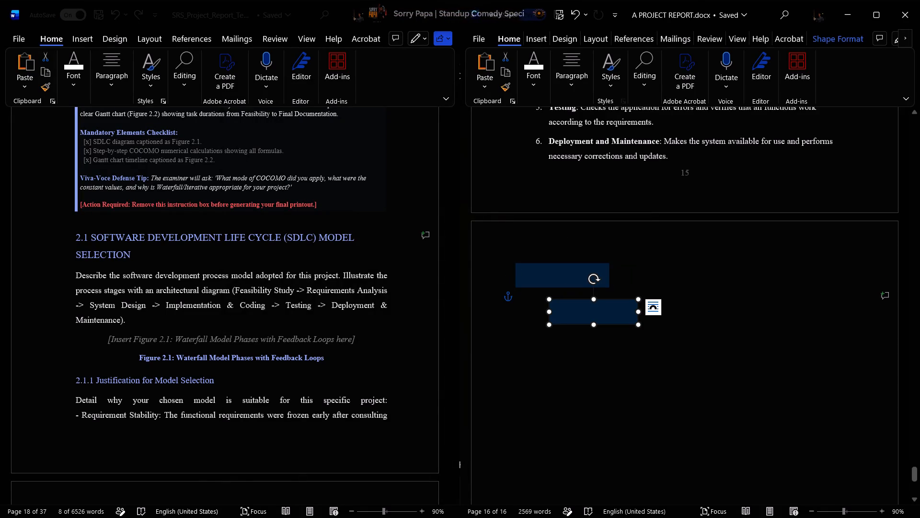
{"action": "key", "text": "Delete"}
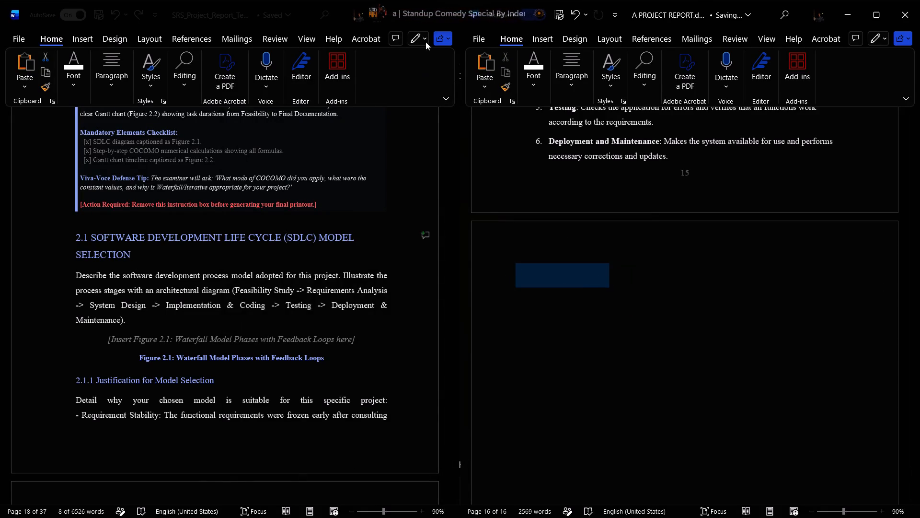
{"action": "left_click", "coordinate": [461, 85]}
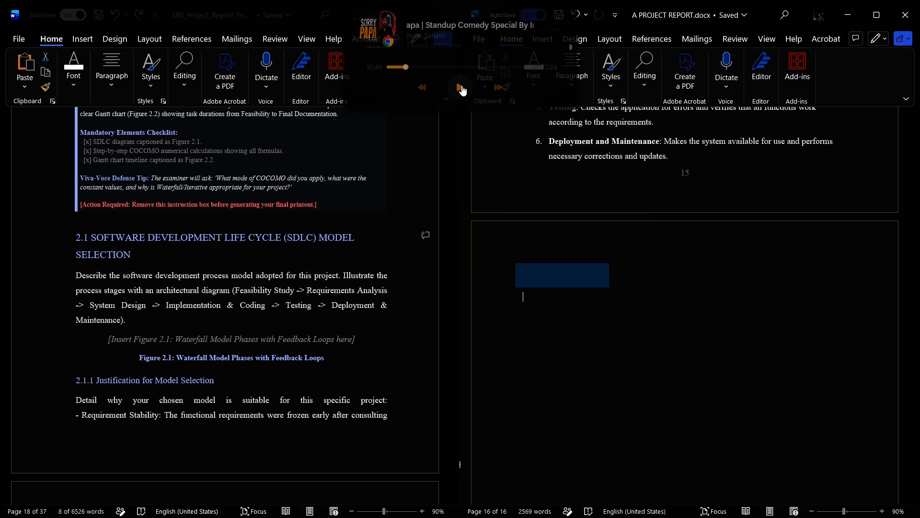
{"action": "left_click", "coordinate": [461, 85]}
Copy the remaining blue rectangle and paste a second one, placing it just below and offset to the right of the first.
{"action": "left_click", "coordinate": [553, 283]}
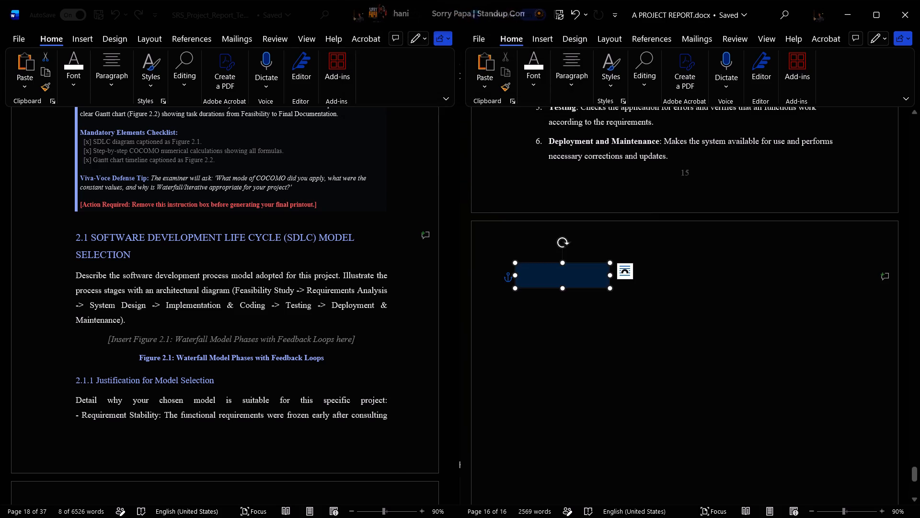
{"action": "key", "text": "ctrl+c"}
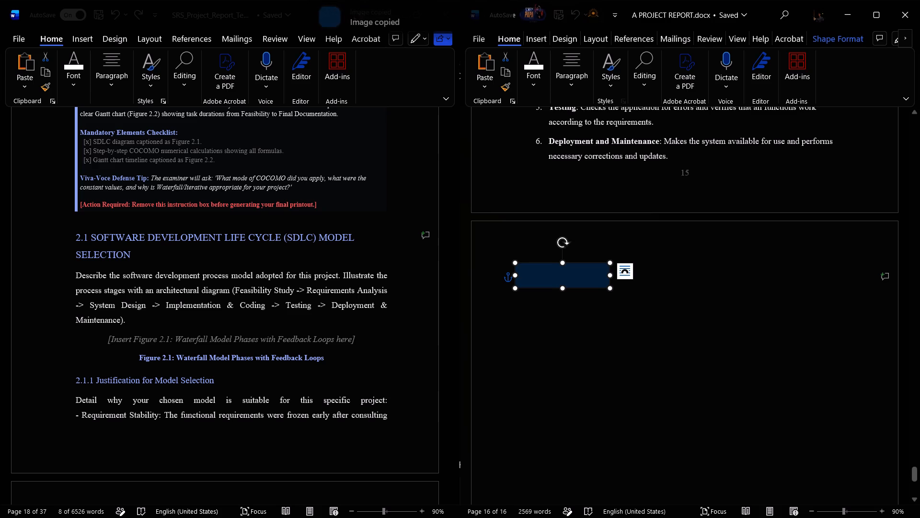
{"action": "left_click", "coordinate": [576, 301]}
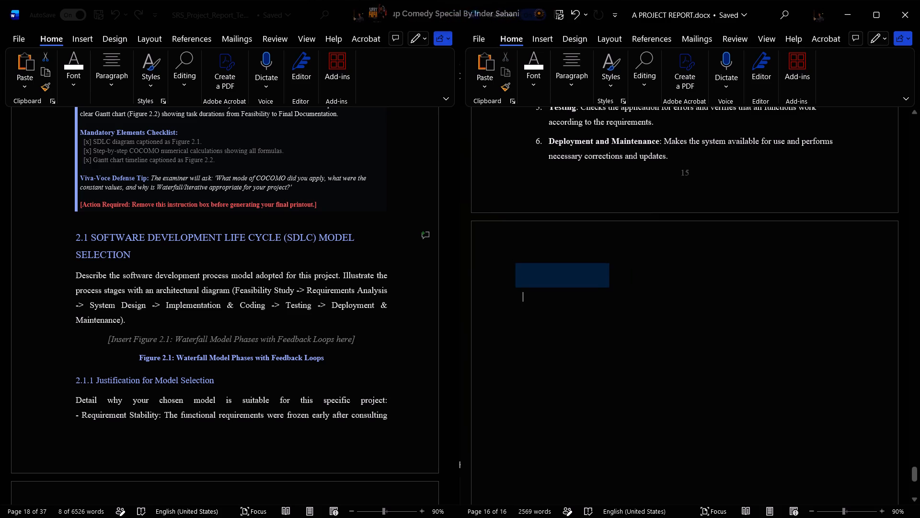
{"action": "key", "text": "ctrl+v"}
{"action": "left_click", "coordinate": [576, 305]}
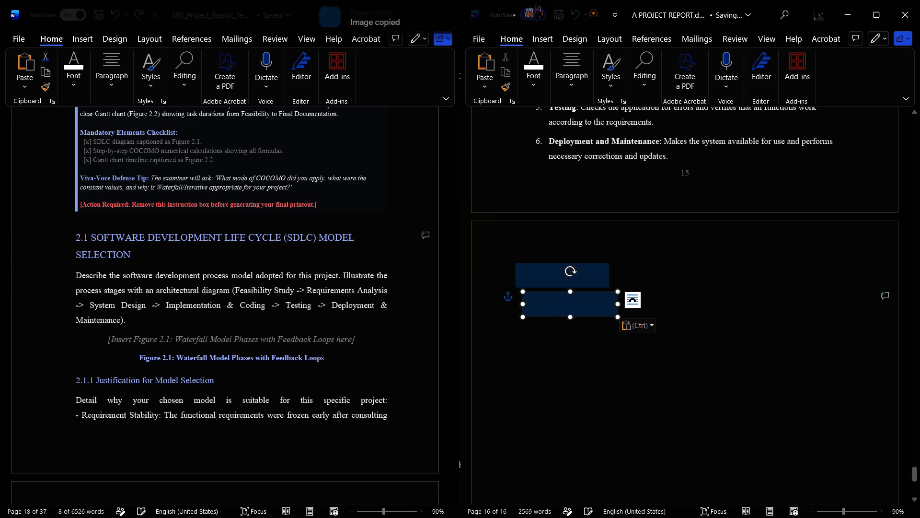
{"action": "left_click_drag", "start_coordinate": [570, 307], "coordinate": [602, 313]}
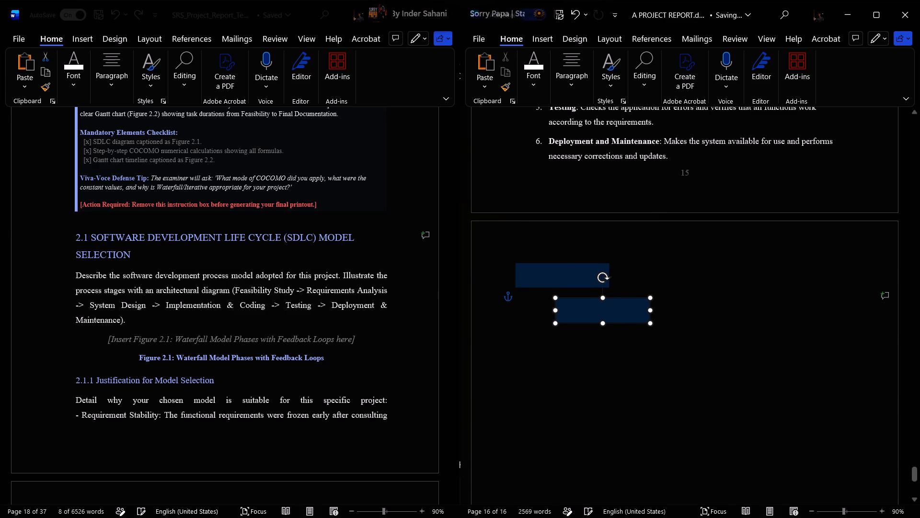
{"action": "left_click_drag", "start_coordinate": [602, 313], "coordinate": [603, 313]}
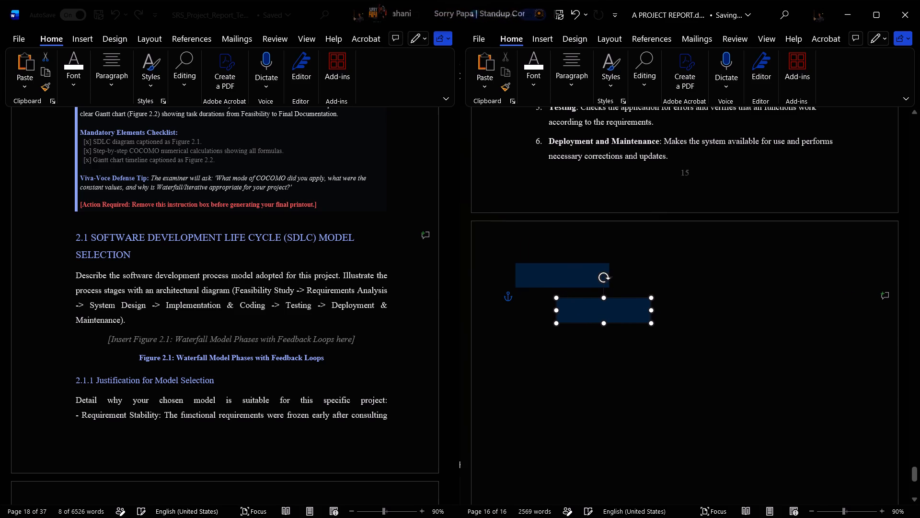
{"action": "left_click_drag", "start_coordinate": [603, 313], "coordinate": [605, 313]}
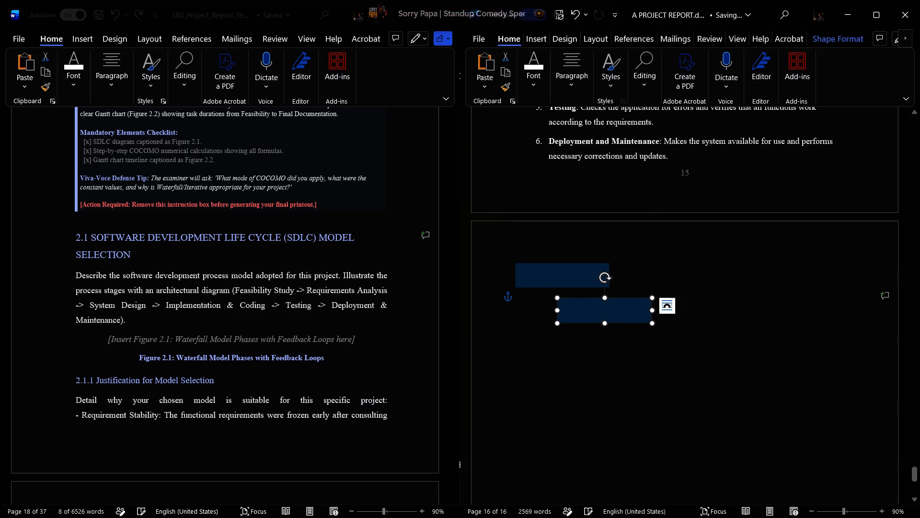
Paste a third rectangle and place it below and to the right of the second, continuing the staircase arrangement.
{"action": "left_click", "coordinate": [665, 379]}
{"action": "scroll", "coordinate": [729, 278], "scroll_direction": "down", "scroll_amount": 1}
{"action": "scroll", "coordinate": [702, 309], "scroll_direction": "down", "scroll_amount": 2}
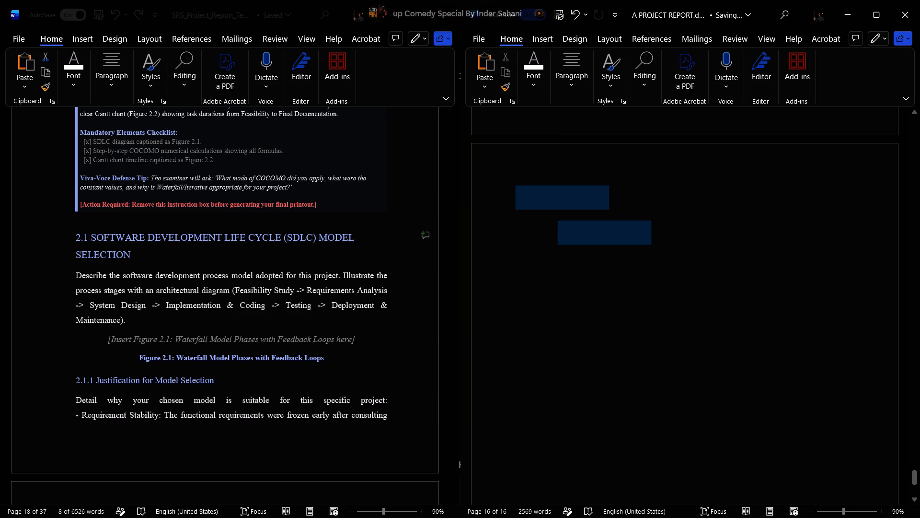
{"action": "key", "text": "ctrl+v"}
{"action": "left_click_drag", "start_coordinate": [577, 309], "coordinate": [632, 290]}
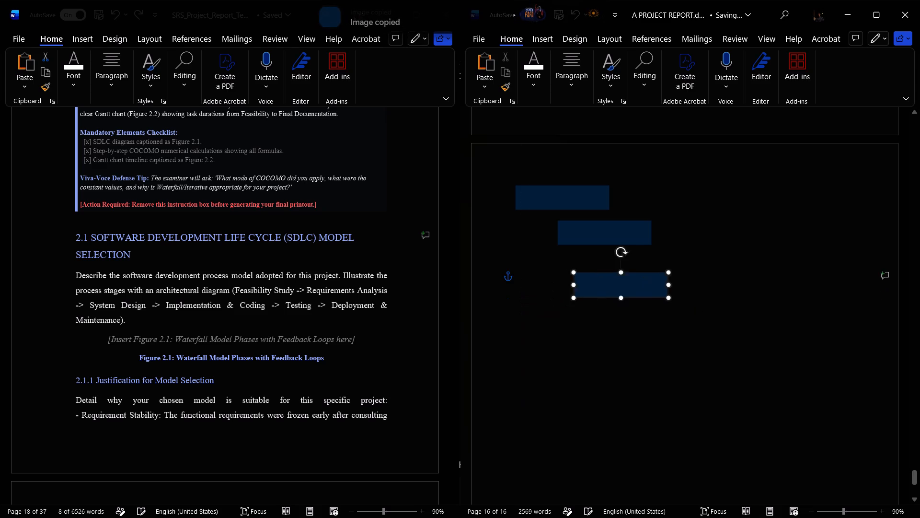
{"action": "left_click_drag", "start_coordinate": [632, 290], "coordinate": [661, 276]}
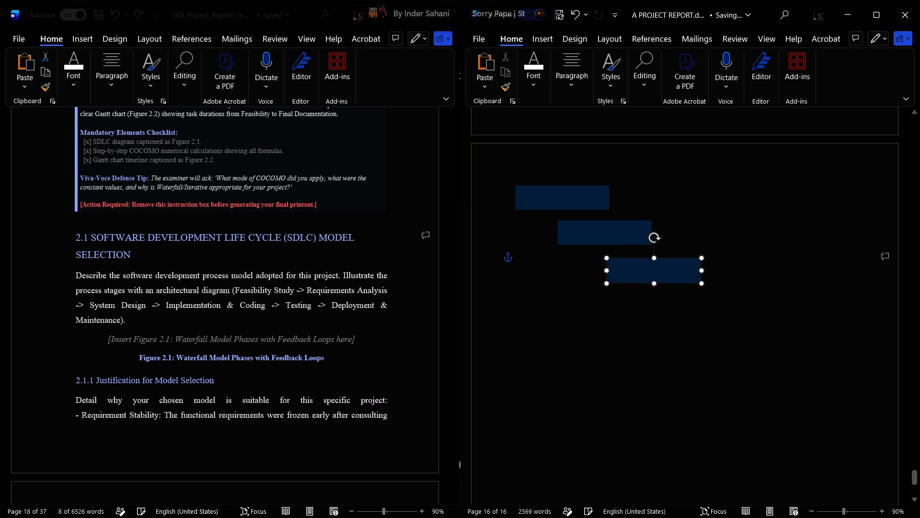
{"action": "left_click_drag", "start_coordinate": [661, 276], "coordinate": [665, 274]}
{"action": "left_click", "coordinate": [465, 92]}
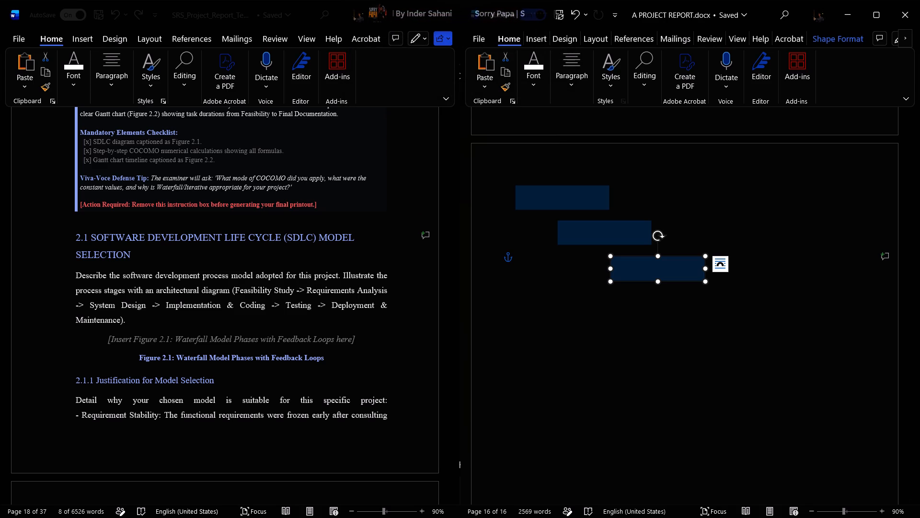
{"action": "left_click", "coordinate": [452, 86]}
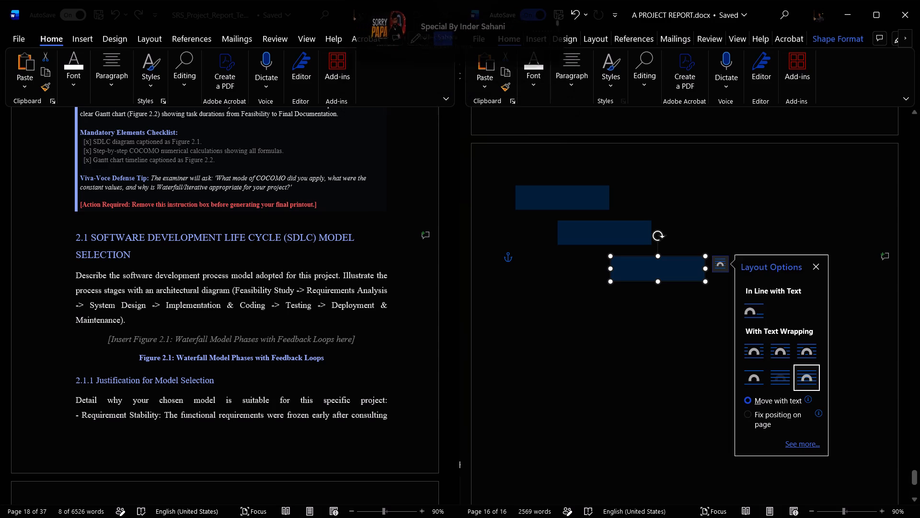
Paste a fourth rectangle and align it as the next stair step, below and to the right of the third.
{"action": "left_click", "coordinate": [586, 339]}
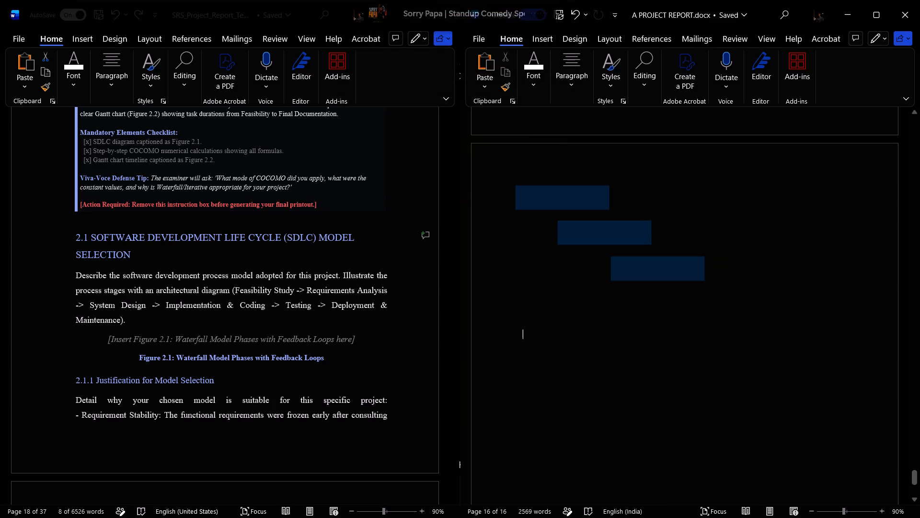
{"action": "key", "text": "ctrl+v"}
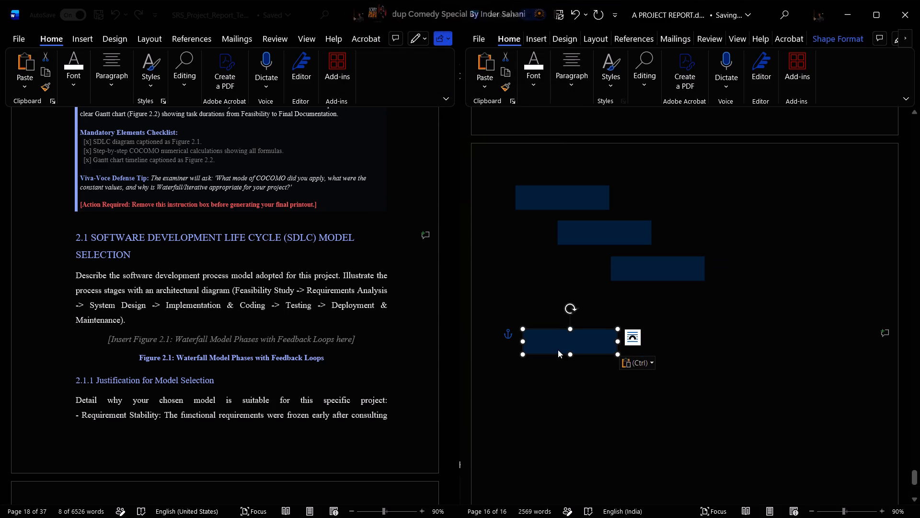
{"action": "left_click_drag", "start_coordinate": [568, 339], "coordinate": [709, 302]}
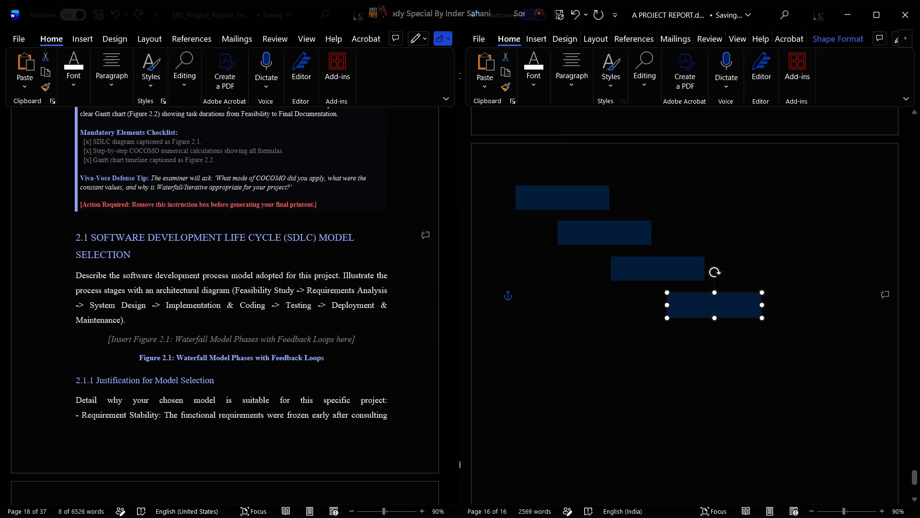
{"action": "left_click_drag", "start_coordinate": [709, 302], "coordinate": [700, 302]}
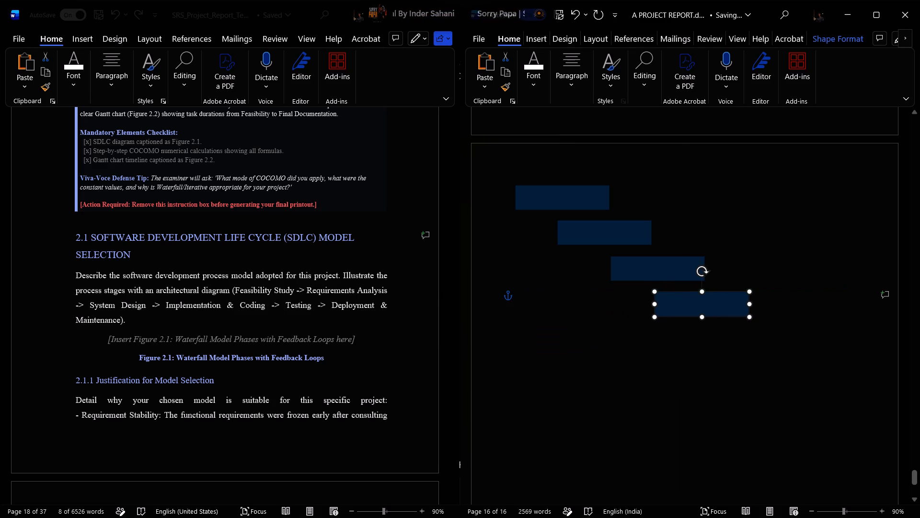
{"action": "left_click_drag", "start_coordinate": [700, 302], "coordinate": [699, 302]}
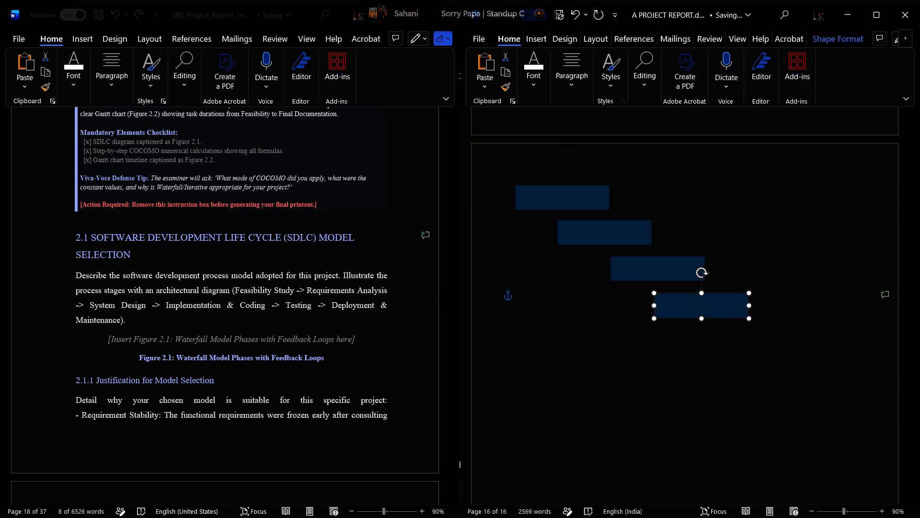
{"action": "left_click_drag", "start_coordinate": [699, 302], "coordinate": [699, 299]}
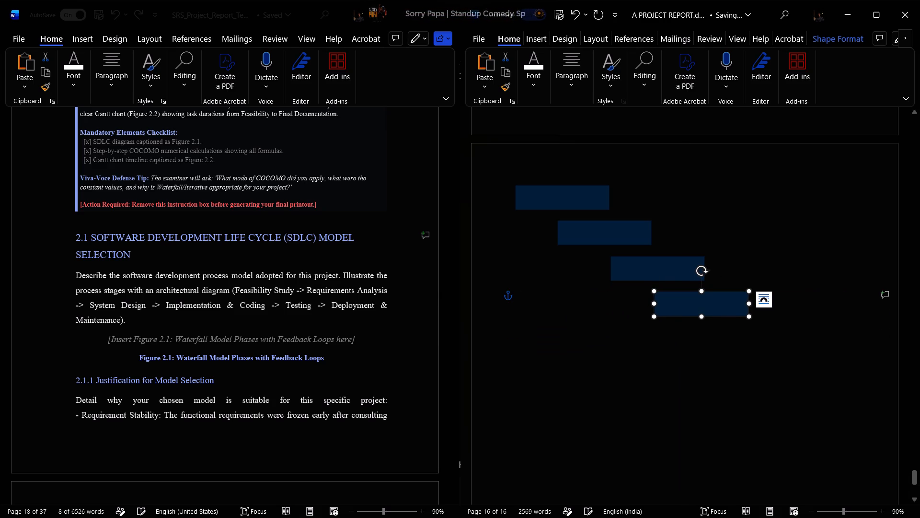
Paste a fifth rectangle and fine-tune its position below and to the right of the fourth, matching the staircase spacing.
{"action": "left_click", "coordinate": [576, 414]}
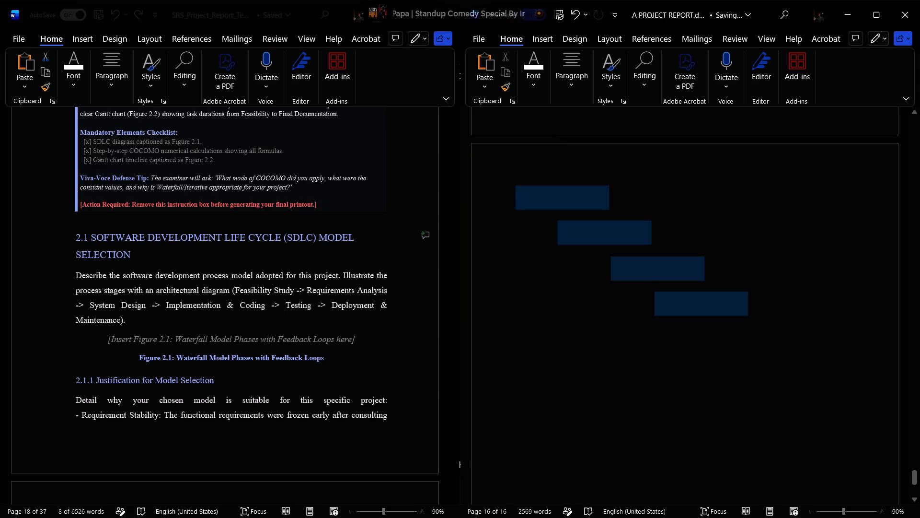
{"action": "key", "text": "ctrl+v"}
{"action": "scroll", "coordinate": [661, 383], "scroll_direction": "down", "scroll_amount": 1}
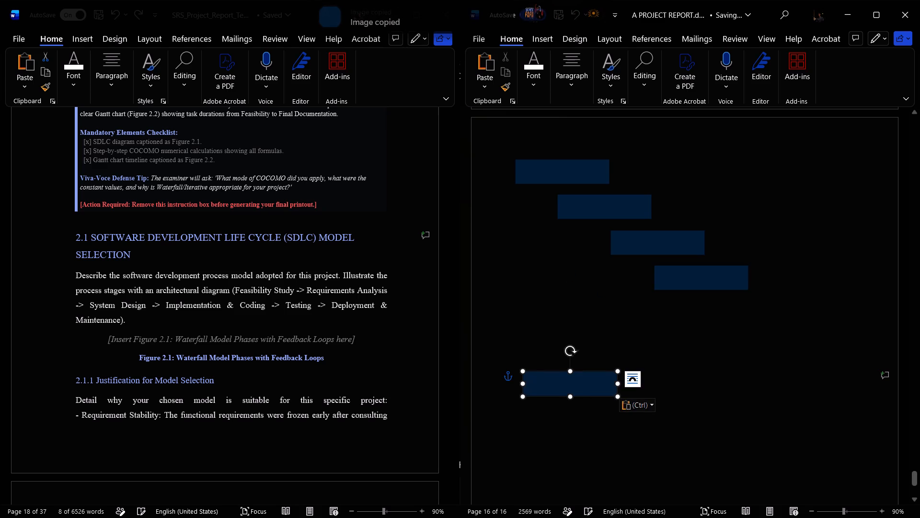
{"action": "left_click_drag", "start_coordinate": [570, 385], "coordinate": [781, 339]}
{"action": "left_click_drag", "start_coordinate": [573, 384], "coordinate": [743, 348]}
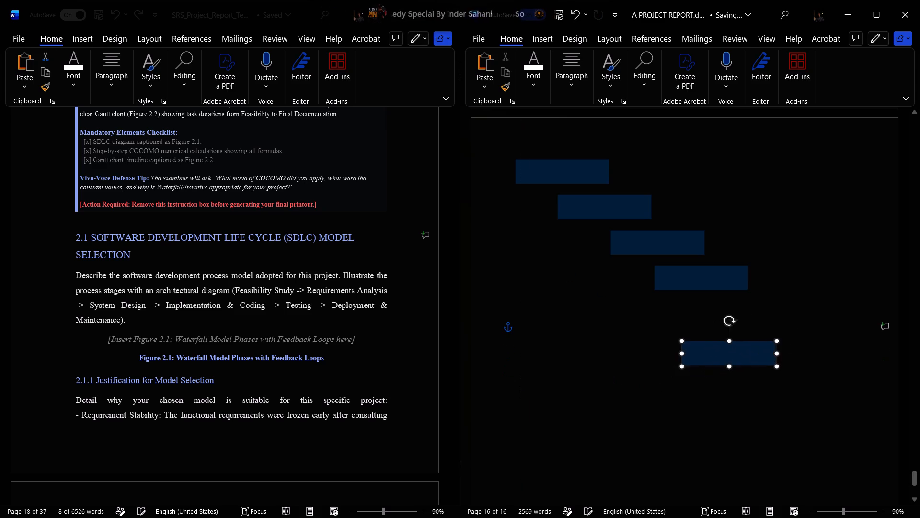
{"action": "left_click_drag", "start_coordinate": [743, 348], "coordinate": [755, 319]}
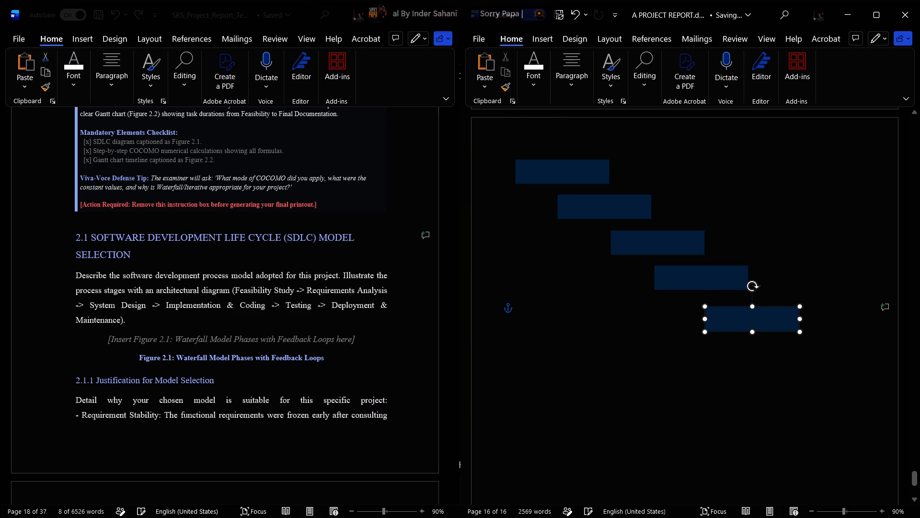
{"action": "left_click_drag", "start_coordinate": [755, 319], "coordinate": [753, 317]}
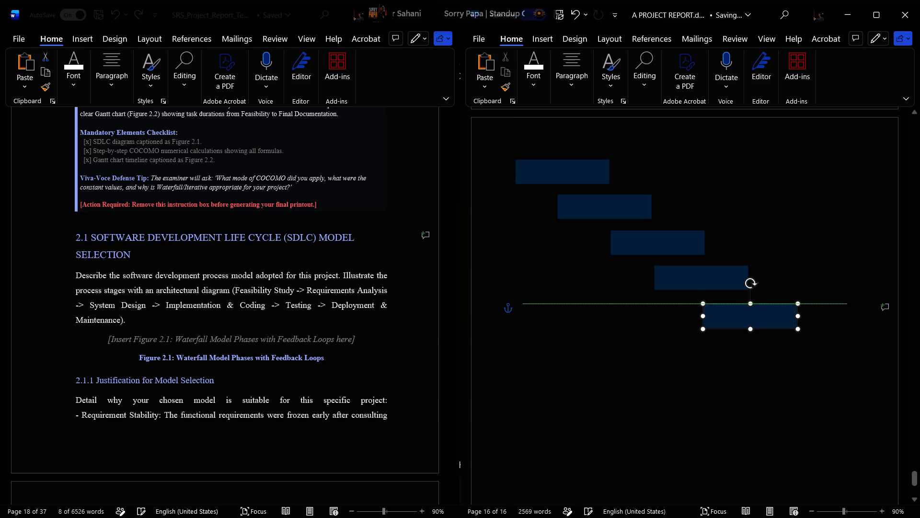
{"action": "left_click_drag", "start_coordinate": [753, 317], "coordinate": [758, 309]}
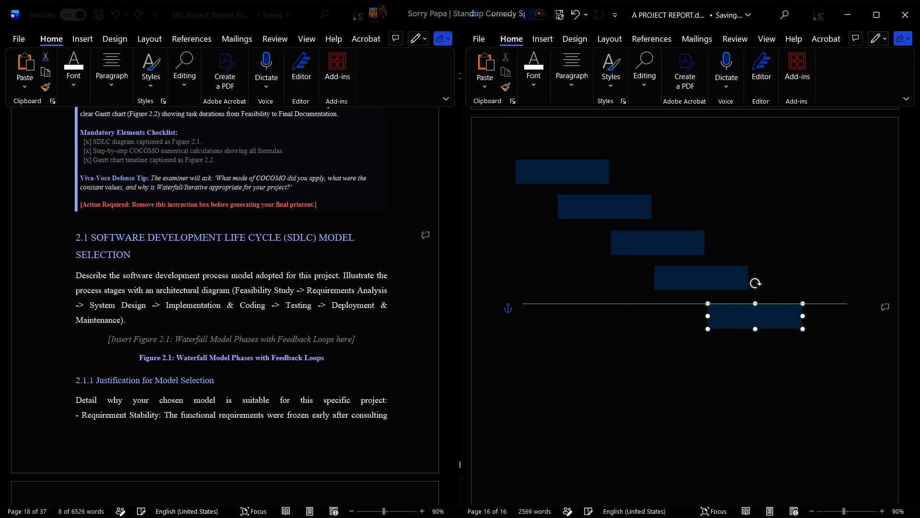
{"action": "left_click_drag", "start_coordinate": [758, 309], "coordinate": [753, 321]}
{"action": "left_click", "coordinate": [670, 383]}
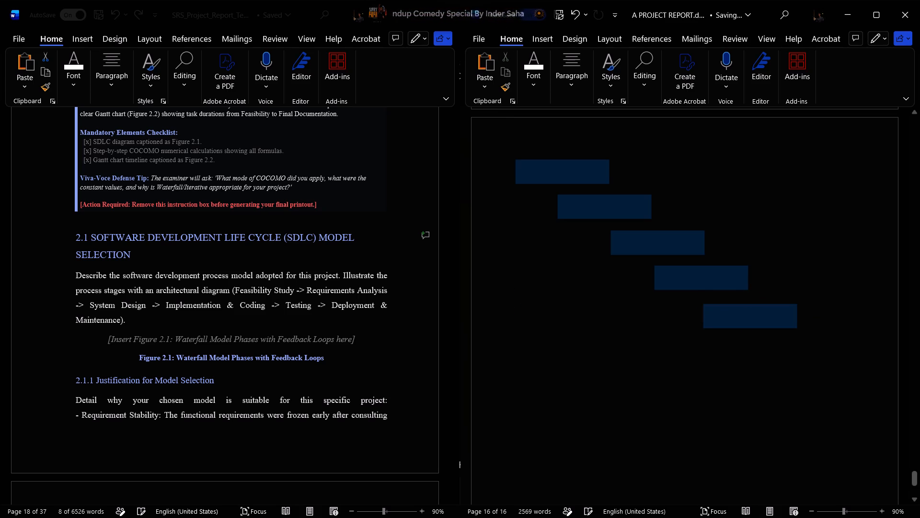
{"action": "left_click", "coordinate": [746, 319]}
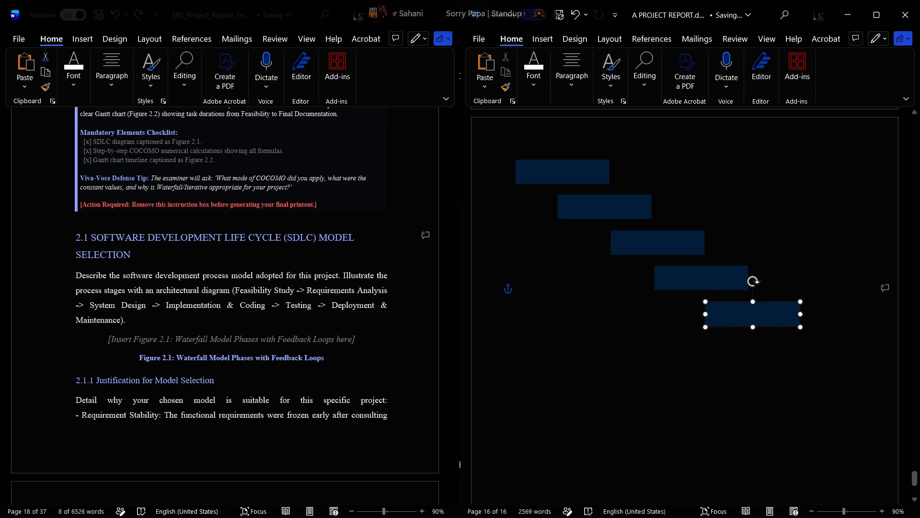
Paste a sixth rectangle and place it below and to the right of the fifth, near the page's right margin.
{"action": "left_click", "coordinate": [712, 372]}
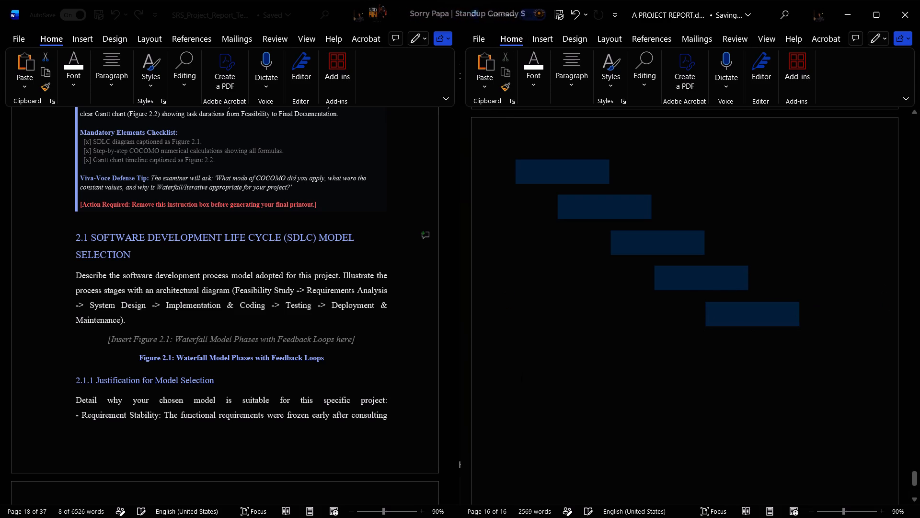
{"action": "scroll", "coordinate": [707, 388], "scroll_direction": "down", "scroll_amount": 1}
{"action": "scroll", "coordinate": [634, 390], "scroll_direction": "up", "scroll_amount": 2}
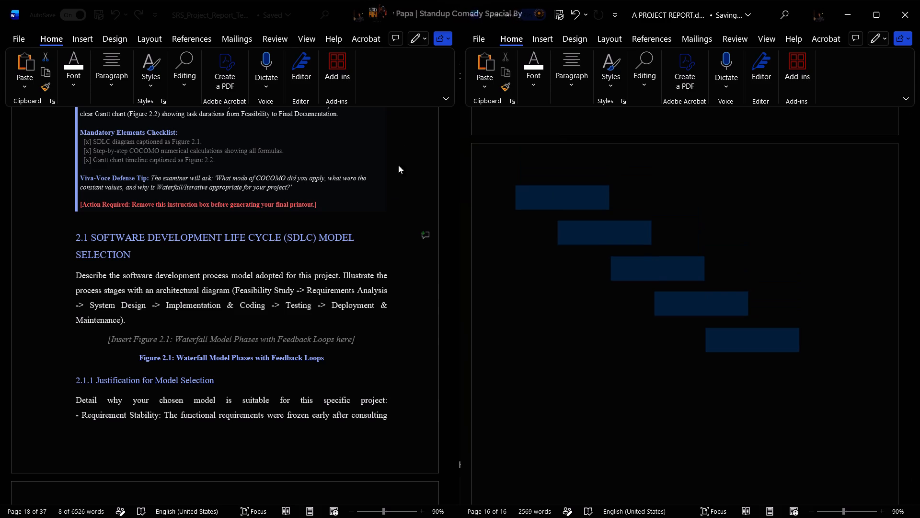
{"action": "key", "text": "ctrl+v"}
{"action": "scroll", "coordinate": [632, 325], "scroll_direction": "down", "scroll_amount": 2}
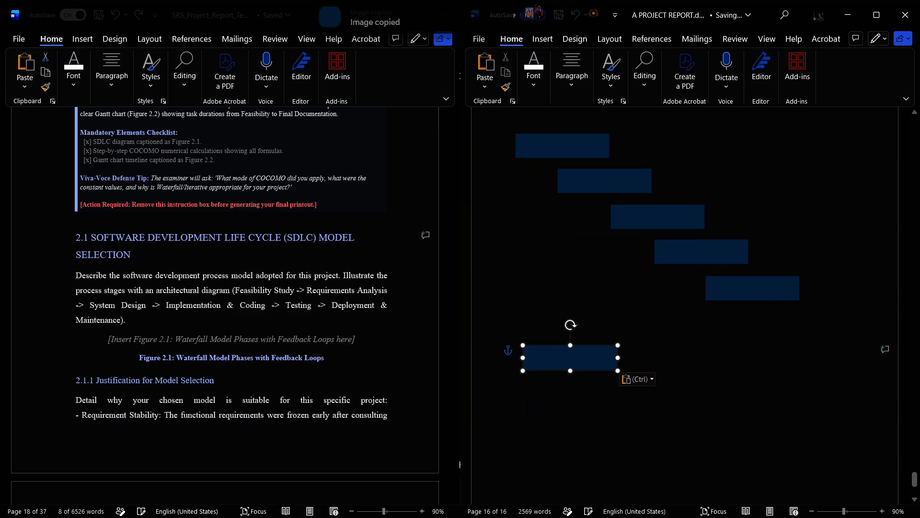
{"action": "left_click_drag", "start_coordinate": [587, 362], "coordinate": [816, 333]}
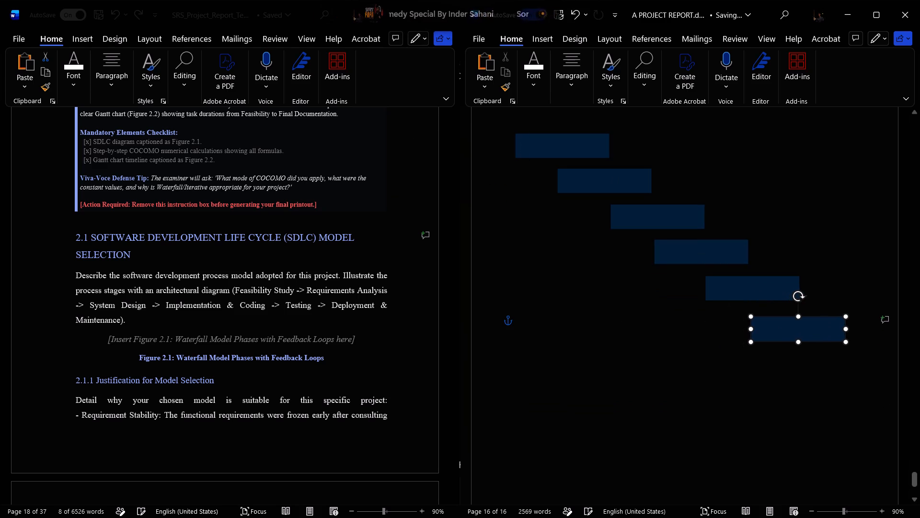
Fine-tune the sixth rectangle's position so its offset from the fifth matches the staircase spacing.
{"action": "left_click_drag", "start_coordinate": [816, 333], "coordinate": [815, 326]}
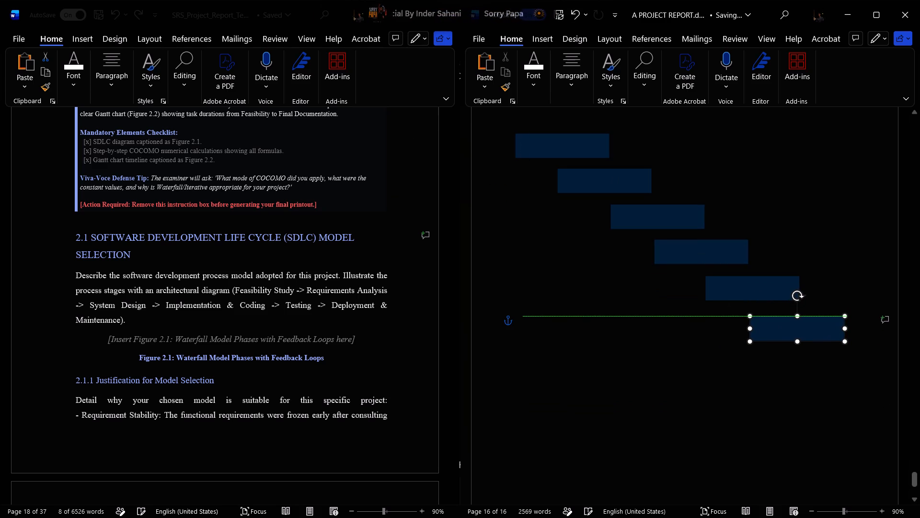
{"action": "left_click_drag", "start_coordinate": [815, 326], "coordinate": [815, 328]}
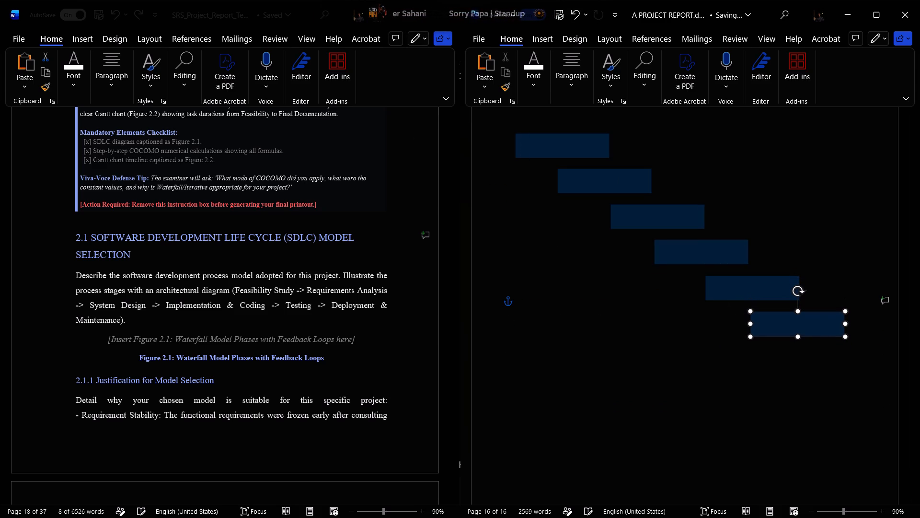
{"action": "left_click_drag", "start_coordinate": [815, 328], "coordinate": [813, 330]}
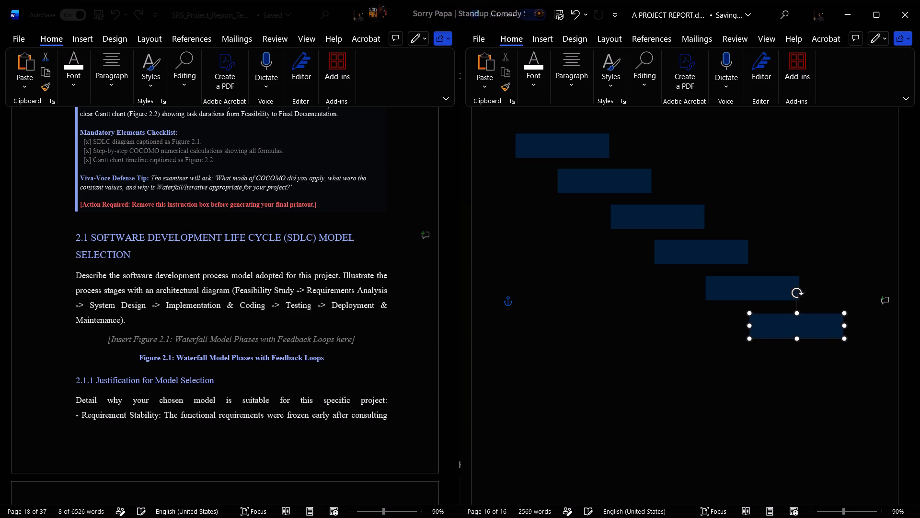
{"action": "left_click_drag", "start_coordinate": [813, 330], "coordinate": [814, 328]}
{"action": "left_click", "coordinate": [722, 385]}
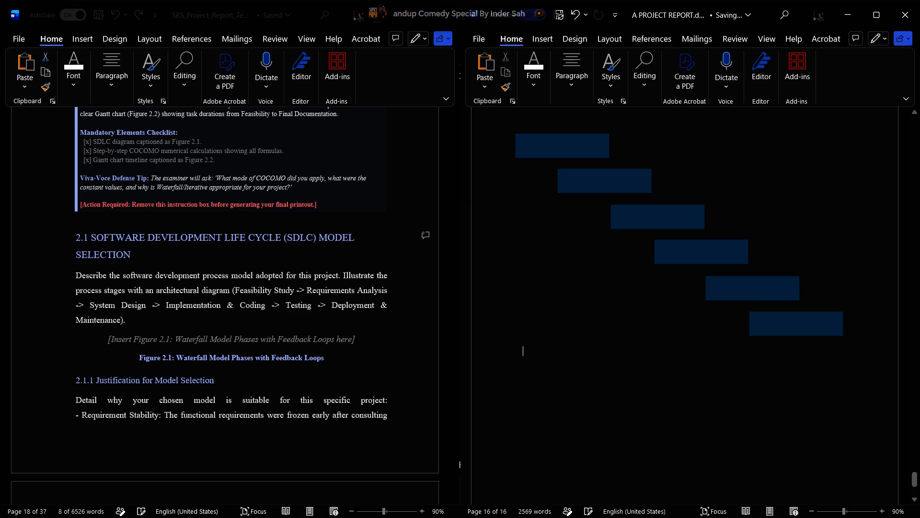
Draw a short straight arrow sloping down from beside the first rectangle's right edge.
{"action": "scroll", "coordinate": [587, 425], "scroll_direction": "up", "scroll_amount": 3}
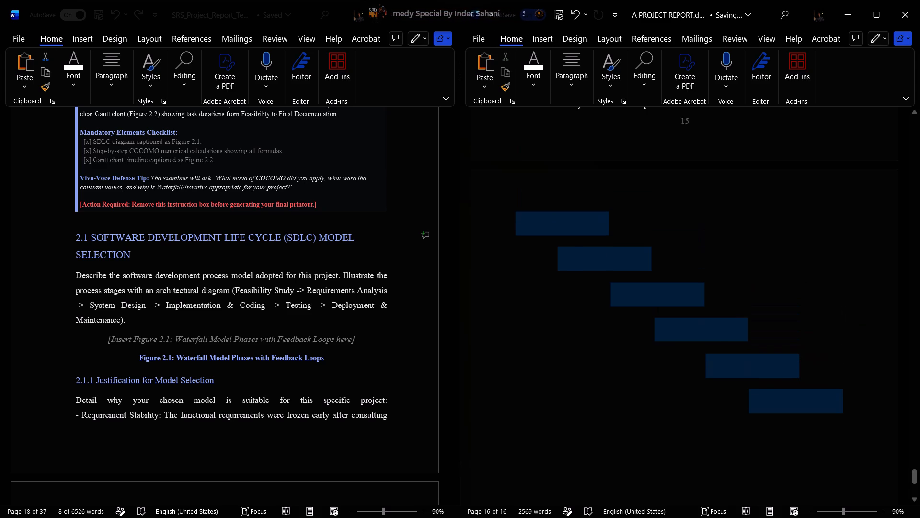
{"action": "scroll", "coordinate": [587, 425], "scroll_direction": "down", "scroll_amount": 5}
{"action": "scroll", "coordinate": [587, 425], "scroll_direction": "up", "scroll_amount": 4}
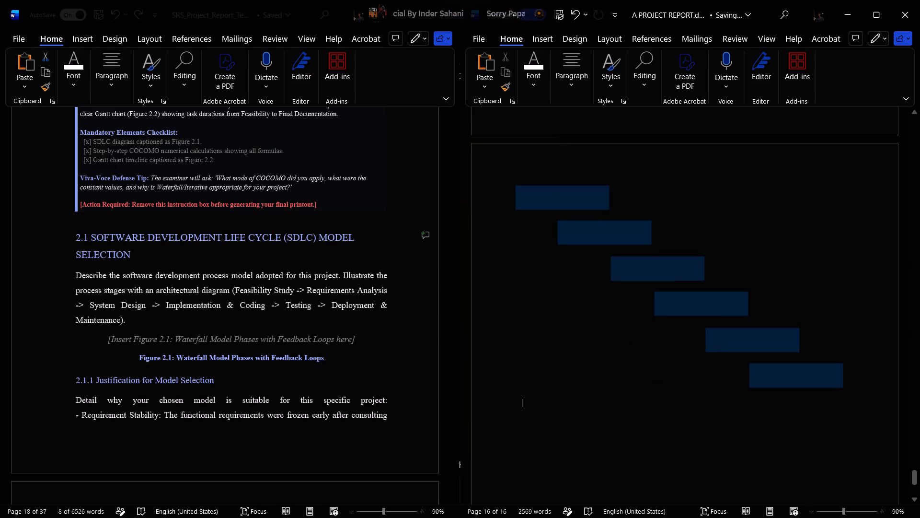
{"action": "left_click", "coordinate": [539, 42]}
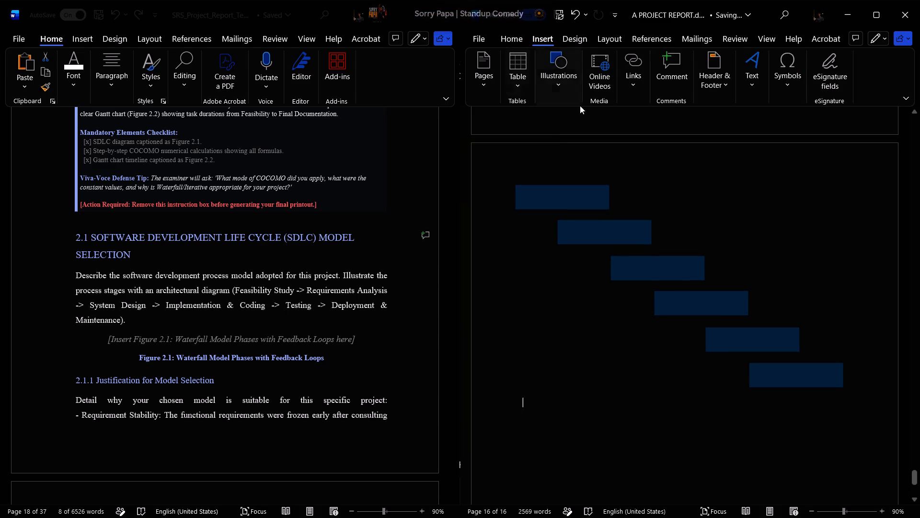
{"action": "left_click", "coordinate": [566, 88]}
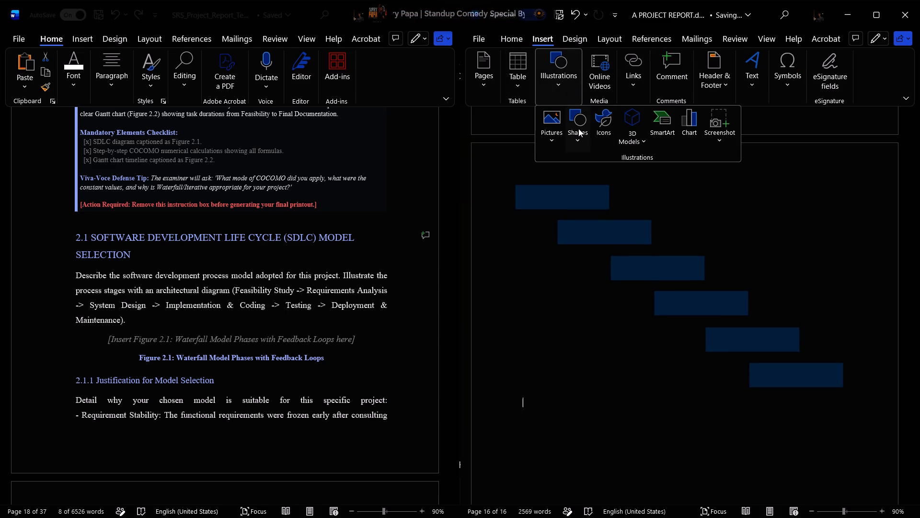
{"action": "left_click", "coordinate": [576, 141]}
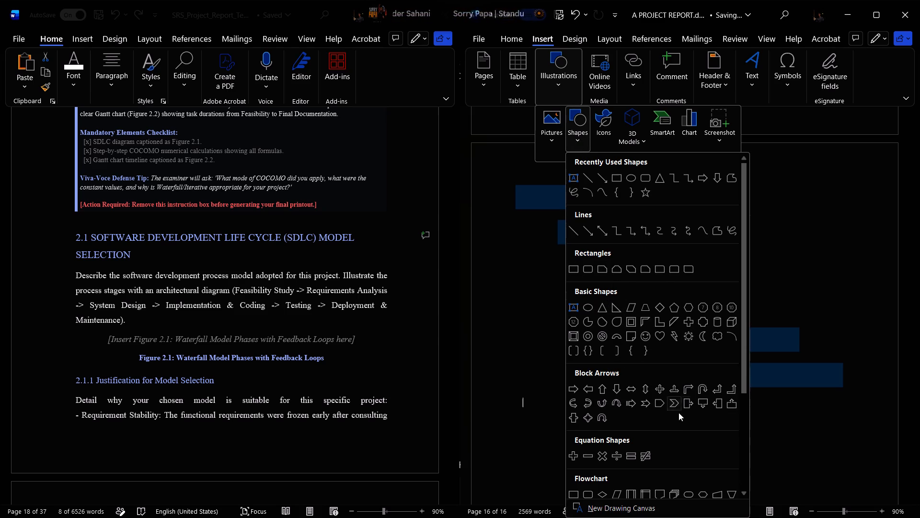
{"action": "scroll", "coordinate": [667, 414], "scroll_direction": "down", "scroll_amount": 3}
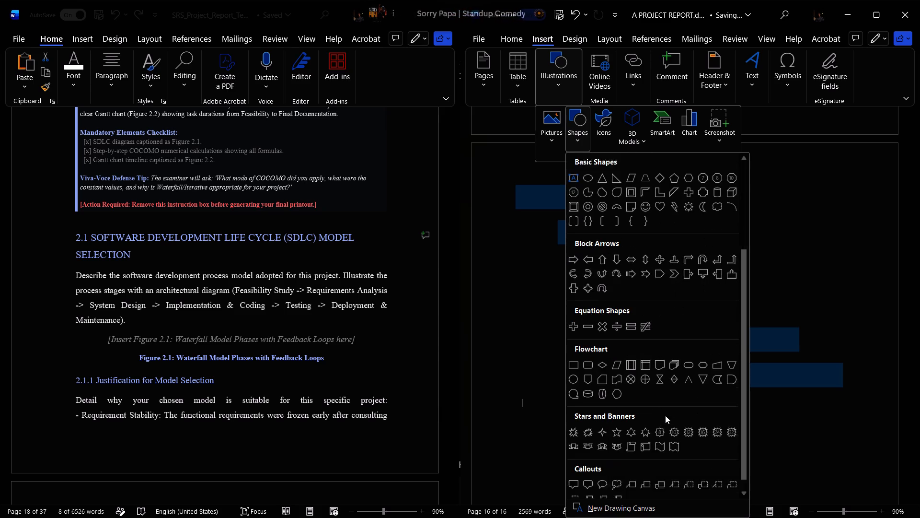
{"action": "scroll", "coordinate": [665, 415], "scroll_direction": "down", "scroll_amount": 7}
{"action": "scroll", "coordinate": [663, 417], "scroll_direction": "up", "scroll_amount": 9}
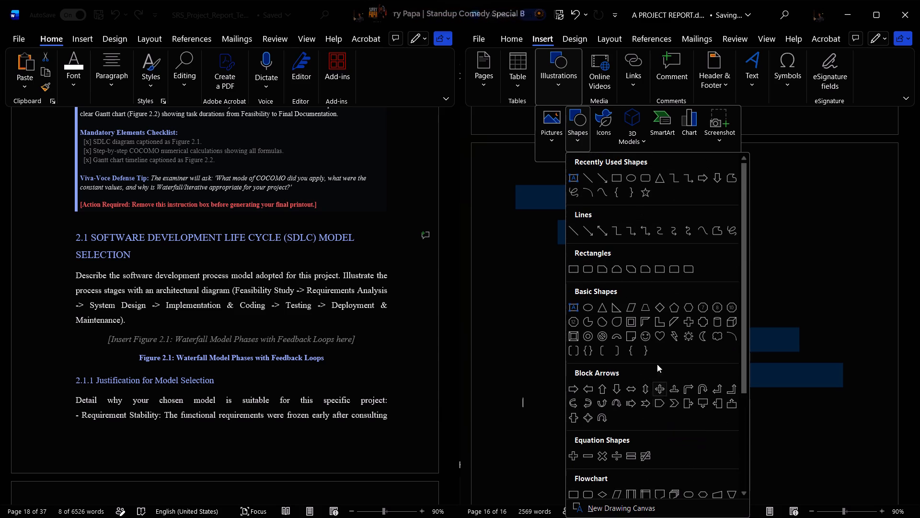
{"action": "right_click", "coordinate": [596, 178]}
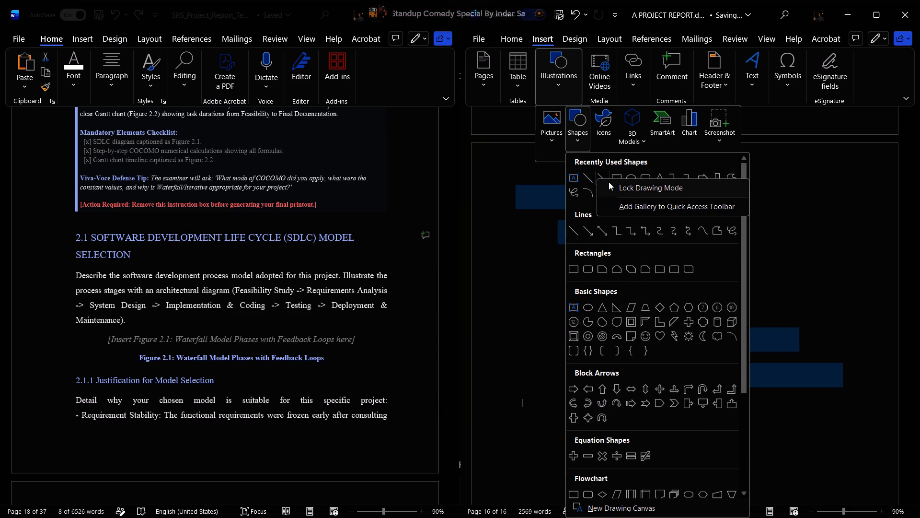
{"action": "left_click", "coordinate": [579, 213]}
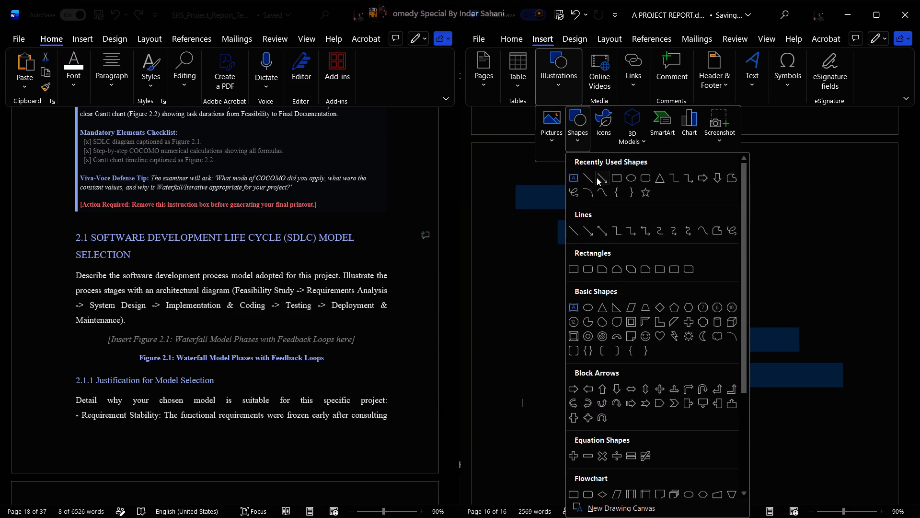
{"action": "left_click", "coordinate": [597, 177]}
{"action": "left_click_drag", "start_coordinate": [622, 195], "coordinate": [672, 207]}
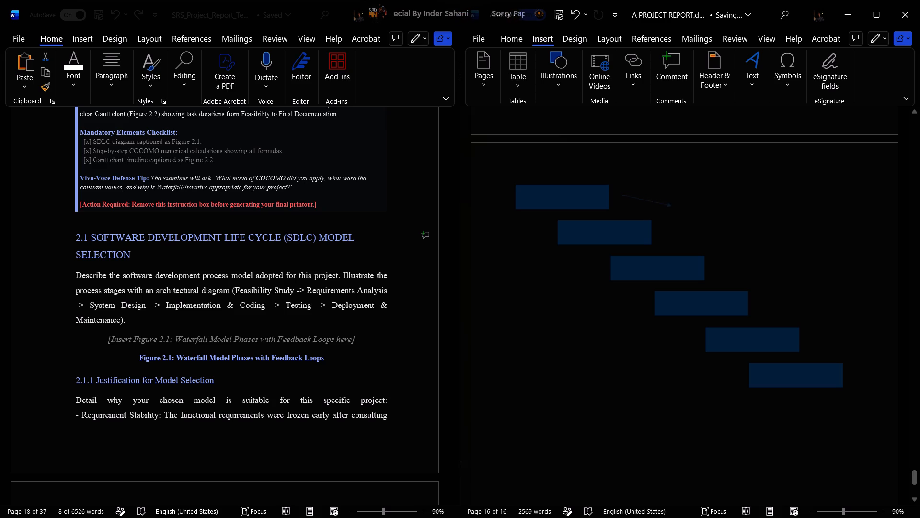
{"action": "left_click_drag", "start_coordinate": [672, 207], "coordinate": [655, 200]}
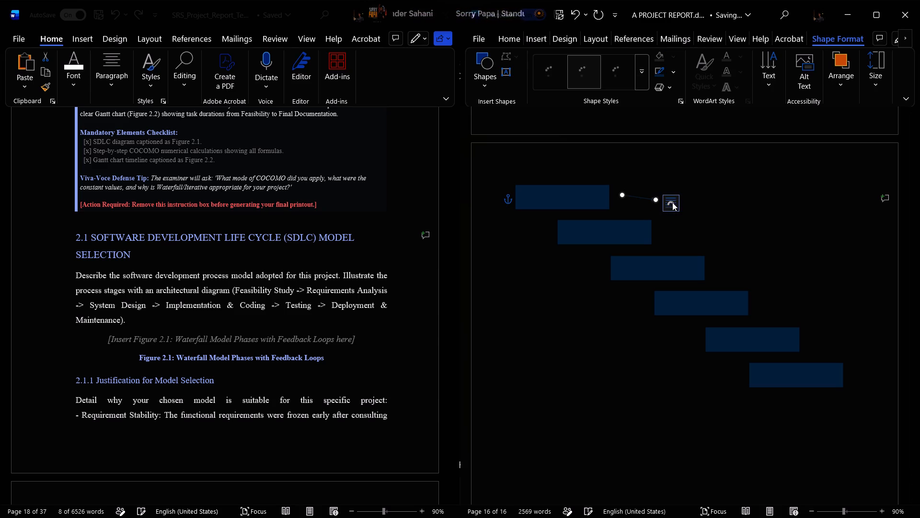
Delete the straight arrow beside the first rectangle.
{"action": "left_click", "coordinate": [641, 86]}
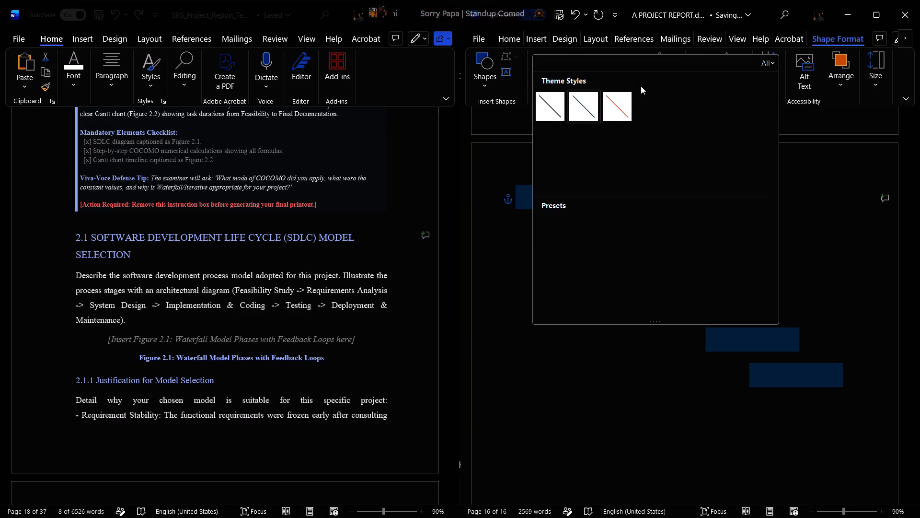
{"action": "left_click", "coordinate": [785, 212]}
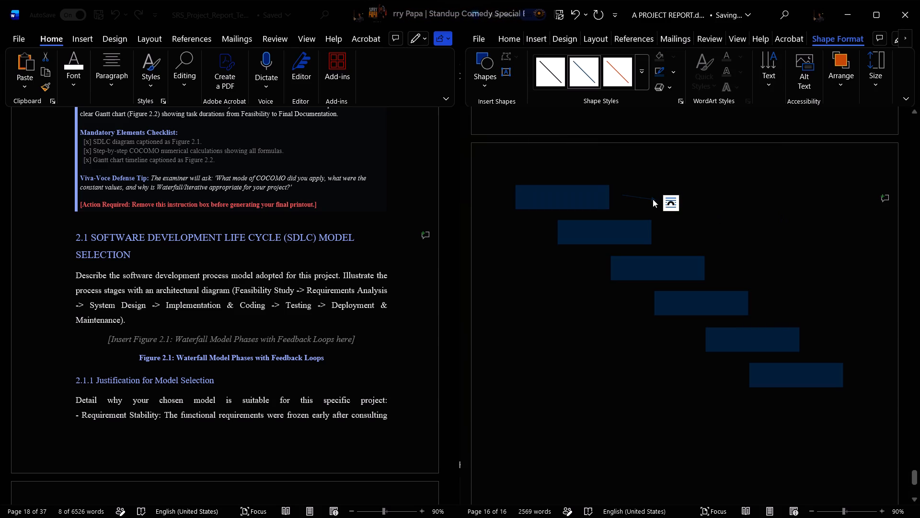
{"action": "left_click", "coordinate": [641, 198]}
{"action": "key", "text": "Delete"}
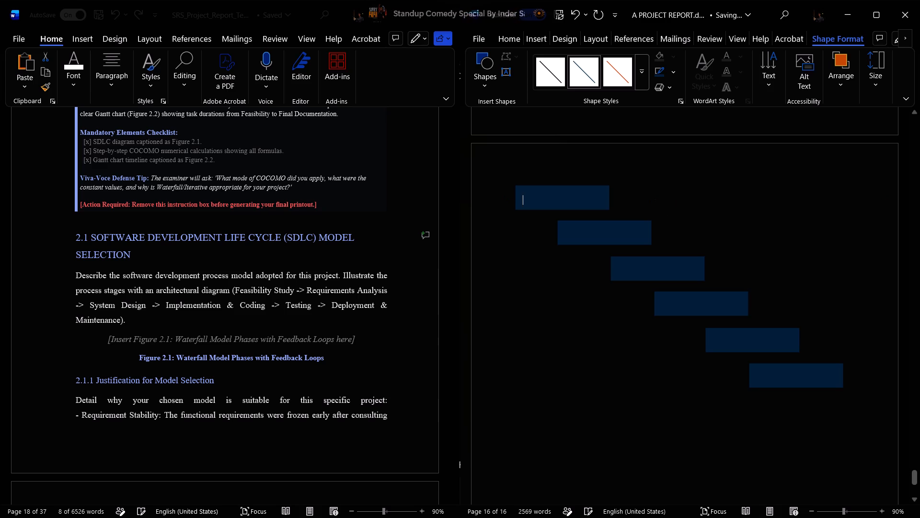
Insert an Arc shape curving downward in the space to the right of the first two rectangles.
{"action": "left_click", "coordinate": [566, 82]}
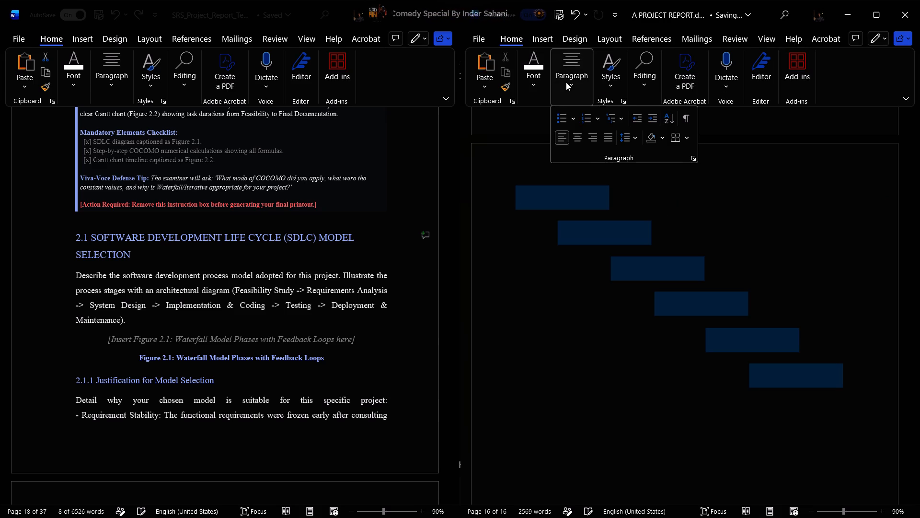
{"action": "left_click", "coordinate": [812, 236]}
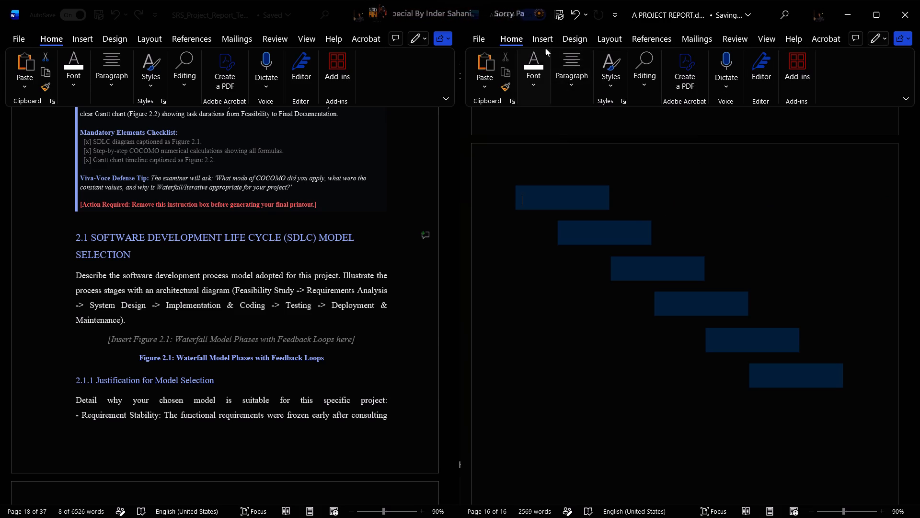
{"action": "left_click", "coordinate": [545, 43]}
{"action": "left_click", "coordinate": [565, 86]}
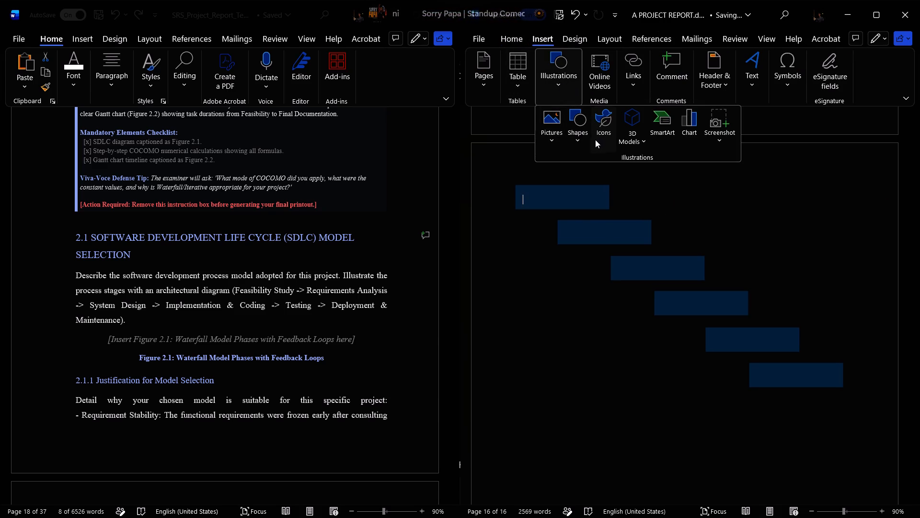
{"action": "left_click", "coordinate": [577, 141]}
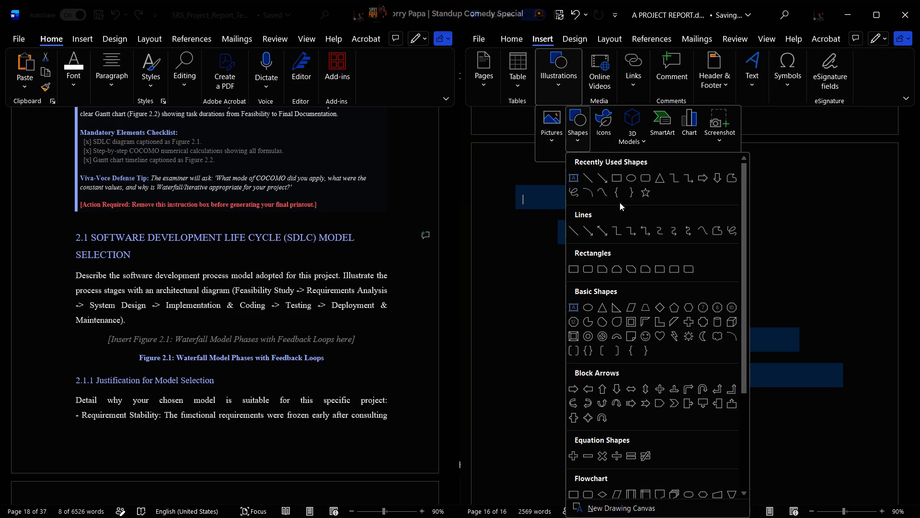
{"action": "left_click", "coordinate": [592, 197]}
{"action": "left_click_drag", "start_coordinate": [630, 195], "coordinate": [672, 209]}
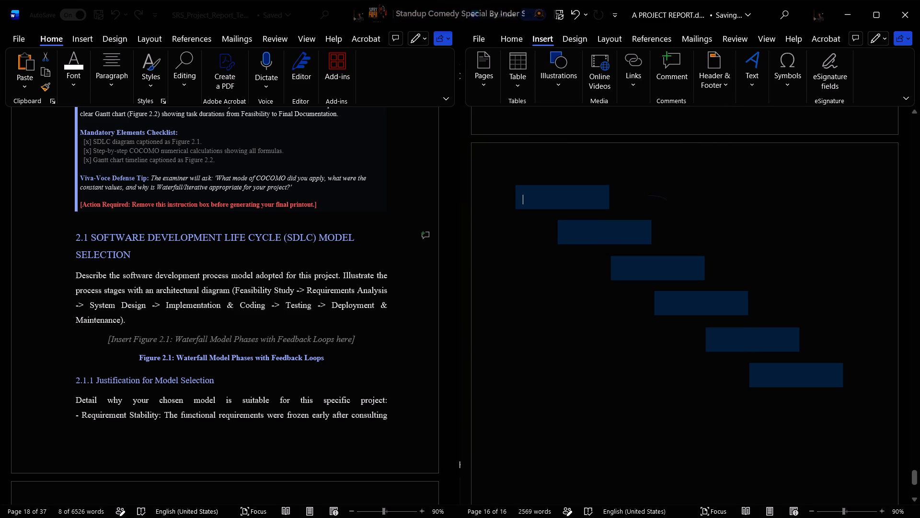
{"action": "left_click_drag", "start_coordinate": [672, 209], "coordinate": [802, 283]}
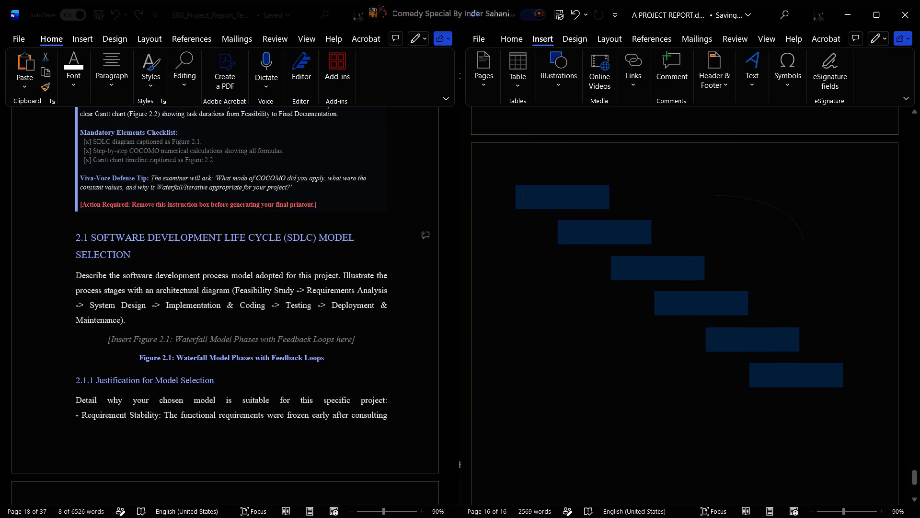
{"action": "left_click_drag", "start_coordinate": [802, 283], "coordinate": [701, 249]}
Move the arc beside the first two rectangles and adjust both its ends so it curves from the first towards the second.
{"action": "left_click_drag", "start_coordinate": [691, 207], "coordinate": [656, 212]}
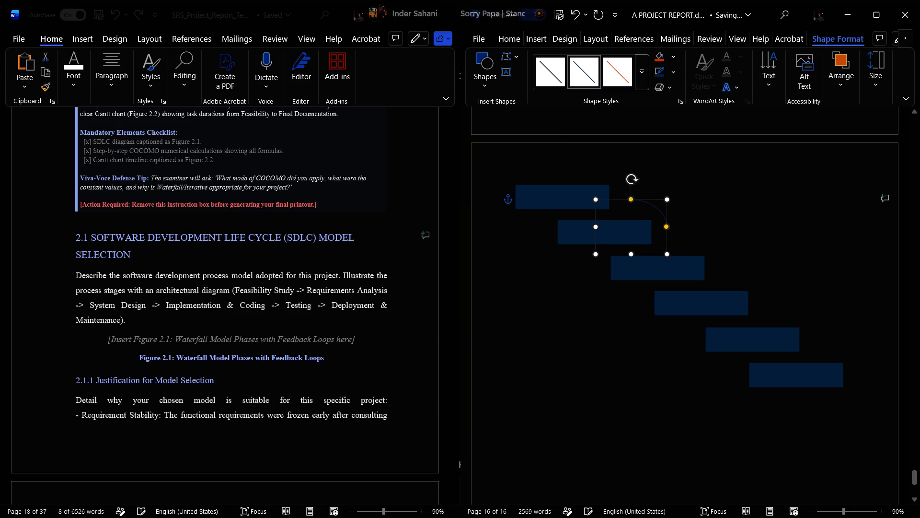
{"action": "left_click_drag", "start_coordinate": [656, 212], "coordinate": [655, 207]}
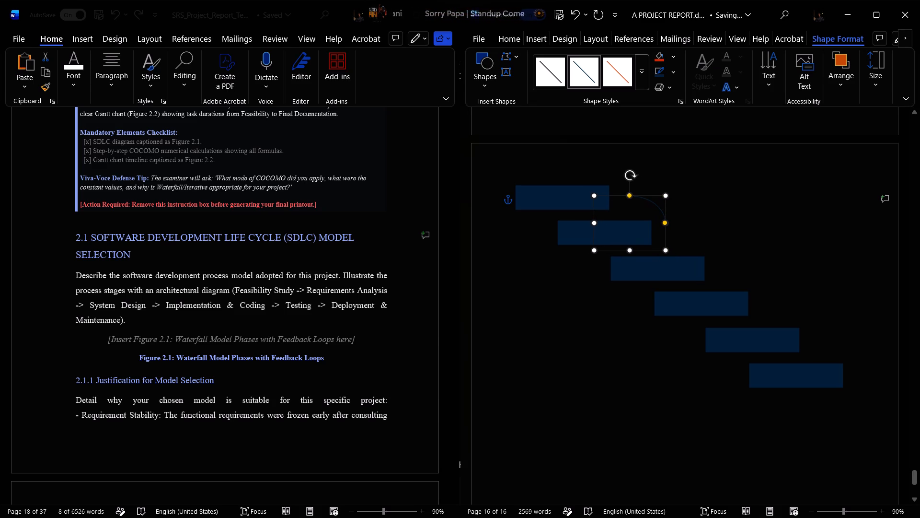
{"action": "left_click_drag", "start_coordinate": [666, 224], "coordinate": [663, 228]}
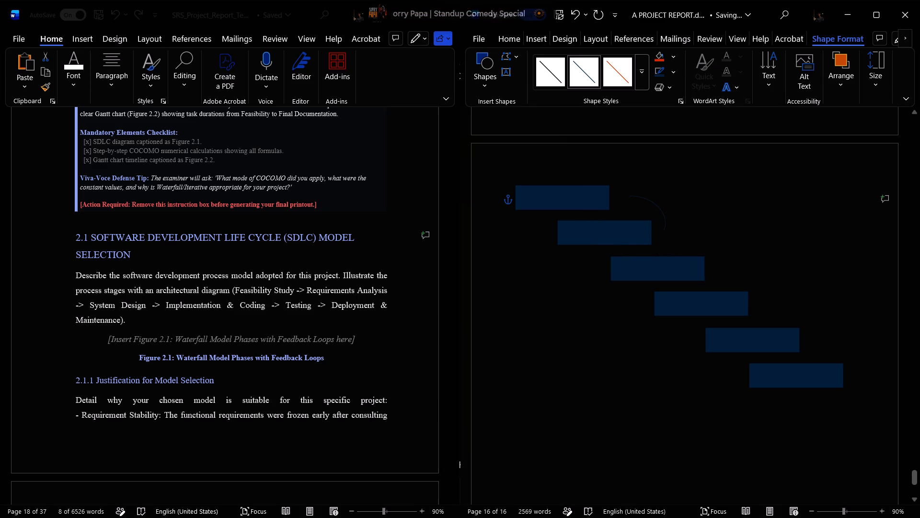
{"action": "left_click_drag", "start_coordinate": [663, 228], "coordinate": [663, 228]}
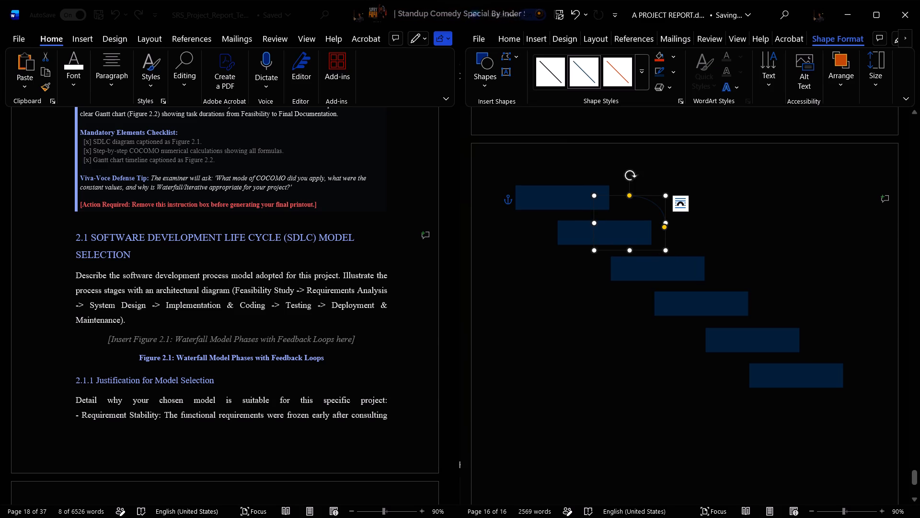
{"action": "left_click_drag", "start_coordinate": [627, 193], "coordinate": [622, 191]}
{"action": "left_click", "coordinate": [721, 228]}
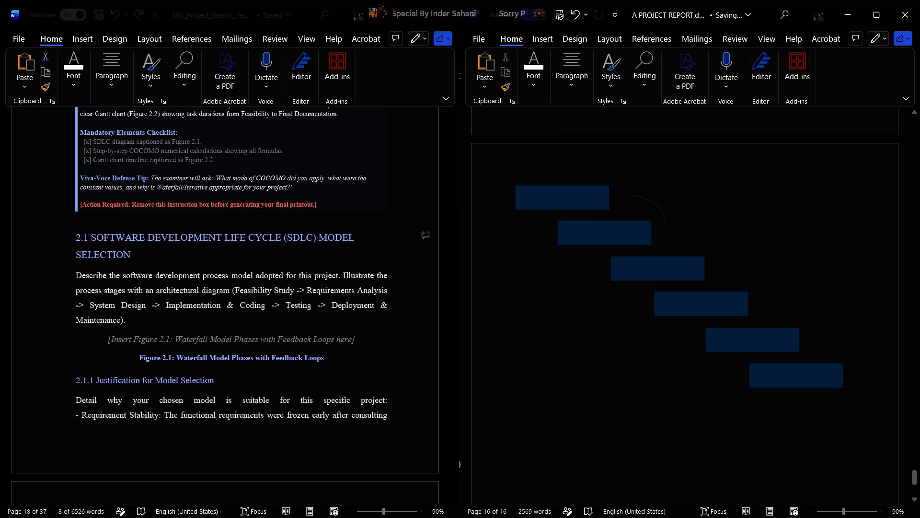
{"action": "left_click", "coordinate": [736, 236]}
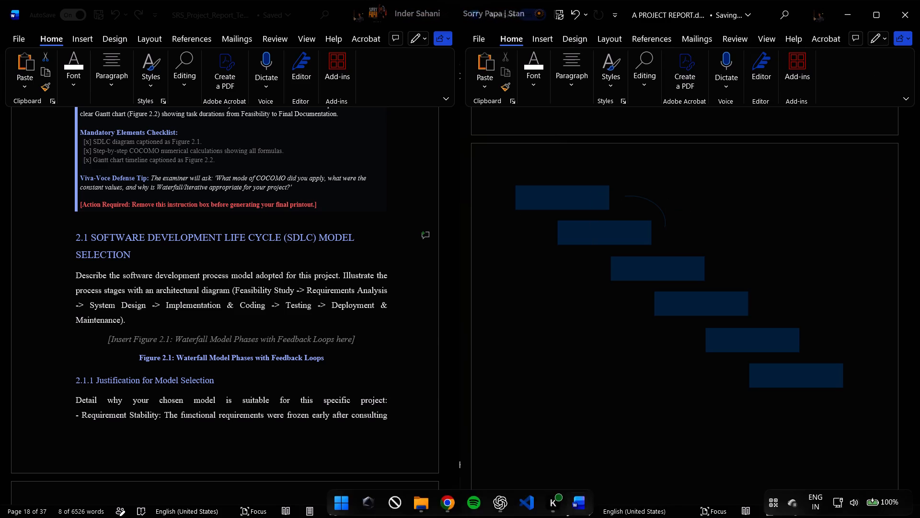
Switch to Chrome and examine the Waterfall Model Phases with Feedback Loops image results for how the phases are connected.
{"action": "left_click", "coordinate": [456, 506]}
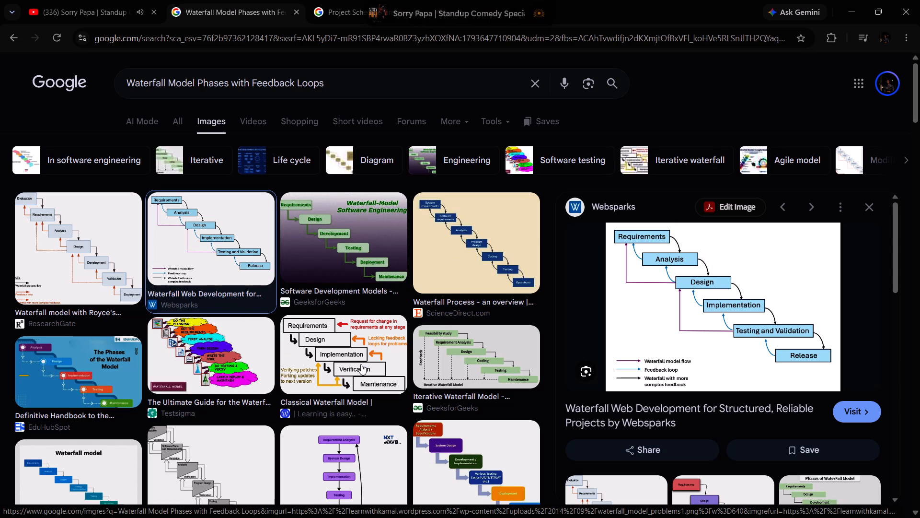
{"action": "scroll", "coordinate": [325, 355], "scroll_direction": "down", "scroll_amount": 2}
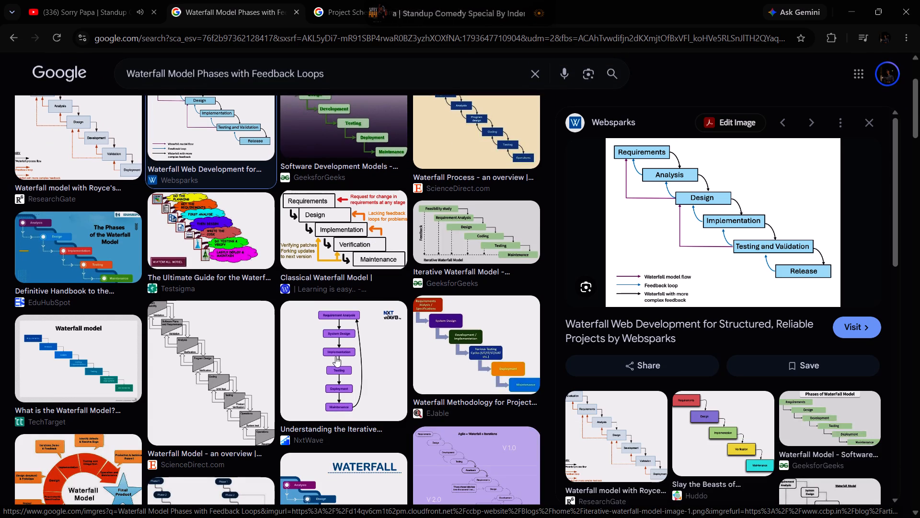
{"action": "scroll", "coordinate": [359, 354], "scroll_direction": "down", "scroll_amount": 4}
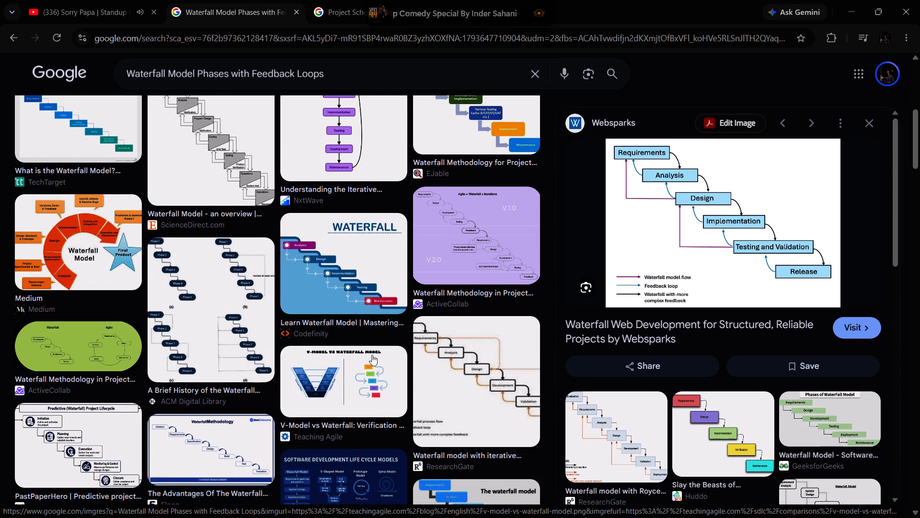
{"action": "scroll", "coordinate": [426, 362], "scroll_direction": "up", "scroll_amount": 5}
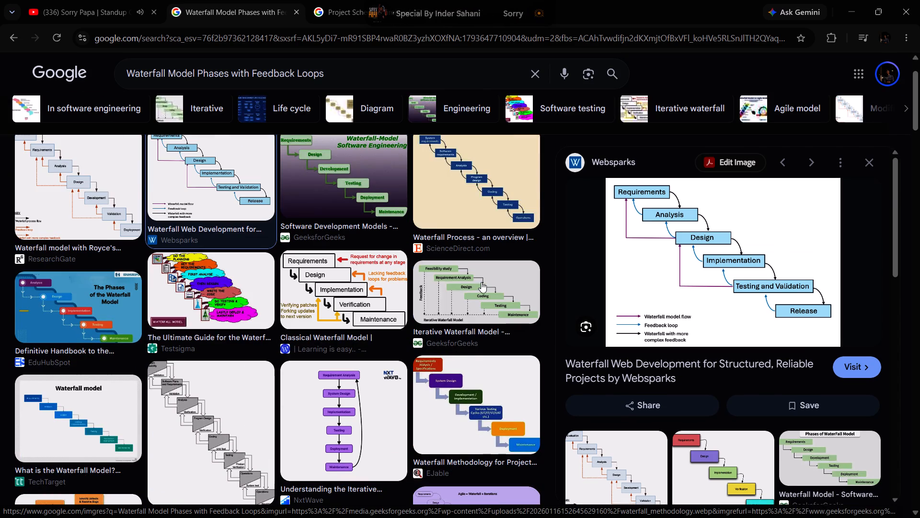
{"action": "scroll", "coordinate": [481, 282], "scroll_direction": "up", "scroll_amount": 3}
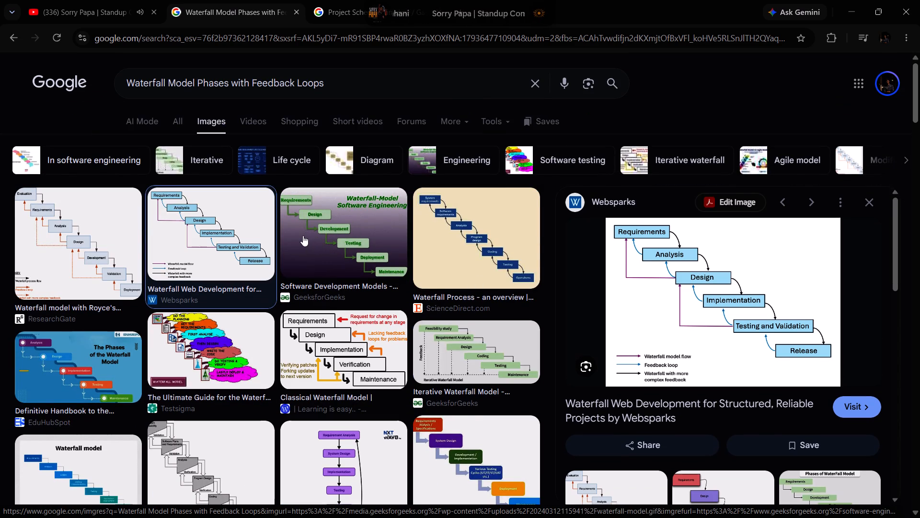
Switch back to the Word project report and delete the arc beside the first two rectangles.
{"action": "left_click", "coordinate": [842, 8]}
{"action": "left_click", "coordinate": [665, 205]}
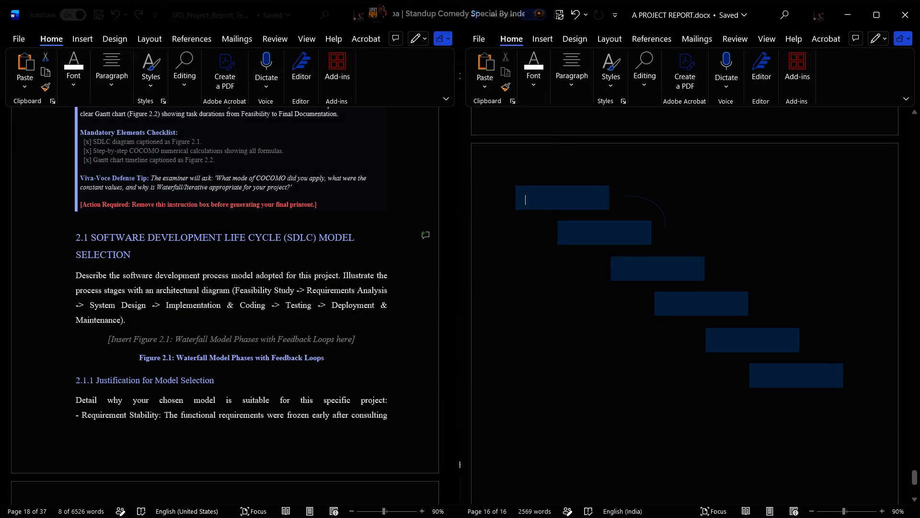
{"action": "left_click", "coordinate": [661, 206]}
{"action": "key", "text": "Delete"}
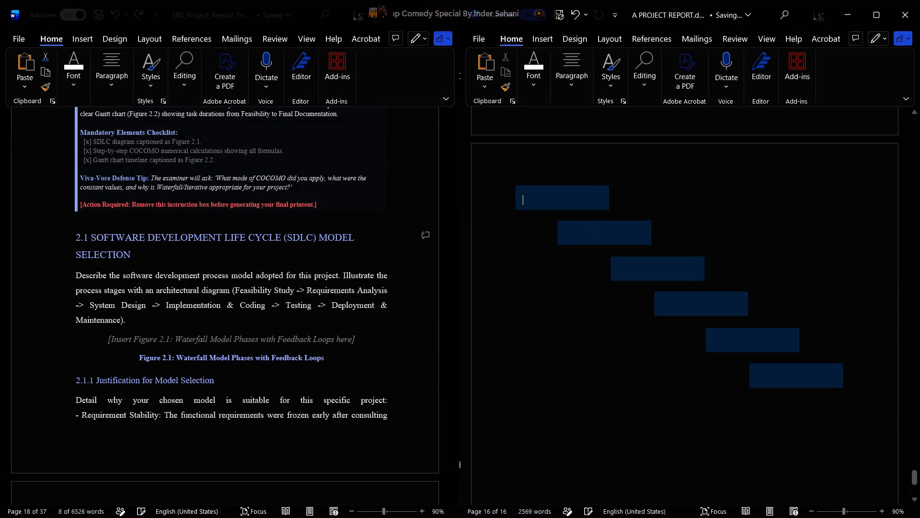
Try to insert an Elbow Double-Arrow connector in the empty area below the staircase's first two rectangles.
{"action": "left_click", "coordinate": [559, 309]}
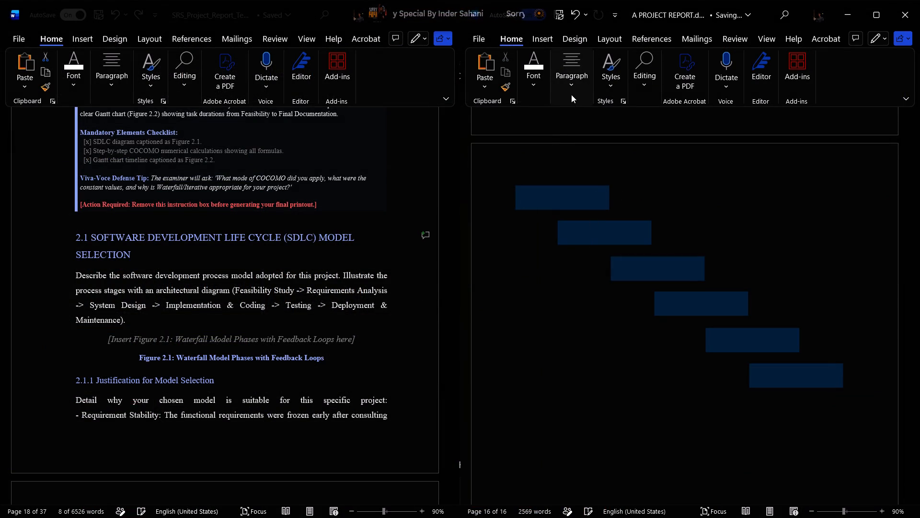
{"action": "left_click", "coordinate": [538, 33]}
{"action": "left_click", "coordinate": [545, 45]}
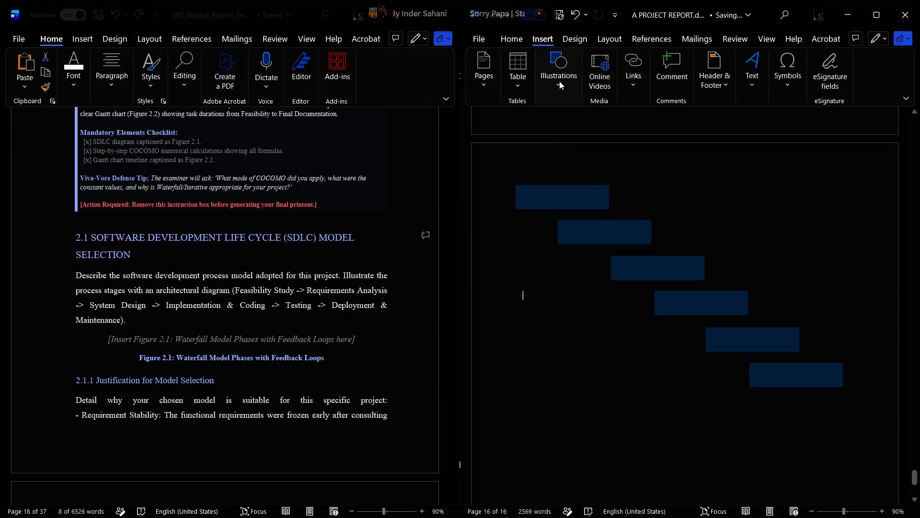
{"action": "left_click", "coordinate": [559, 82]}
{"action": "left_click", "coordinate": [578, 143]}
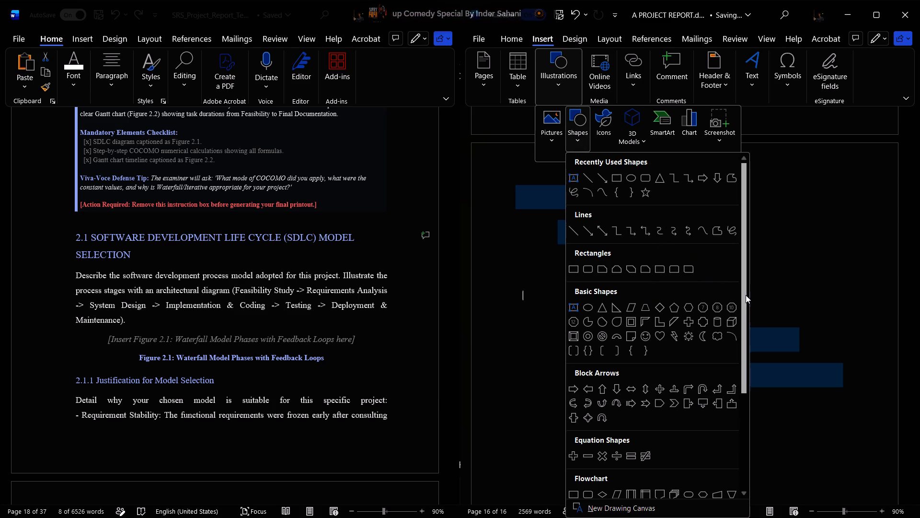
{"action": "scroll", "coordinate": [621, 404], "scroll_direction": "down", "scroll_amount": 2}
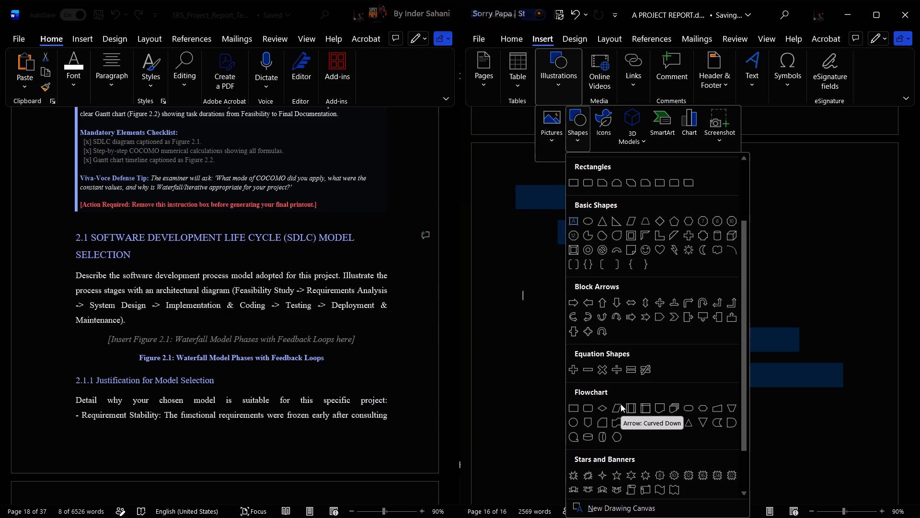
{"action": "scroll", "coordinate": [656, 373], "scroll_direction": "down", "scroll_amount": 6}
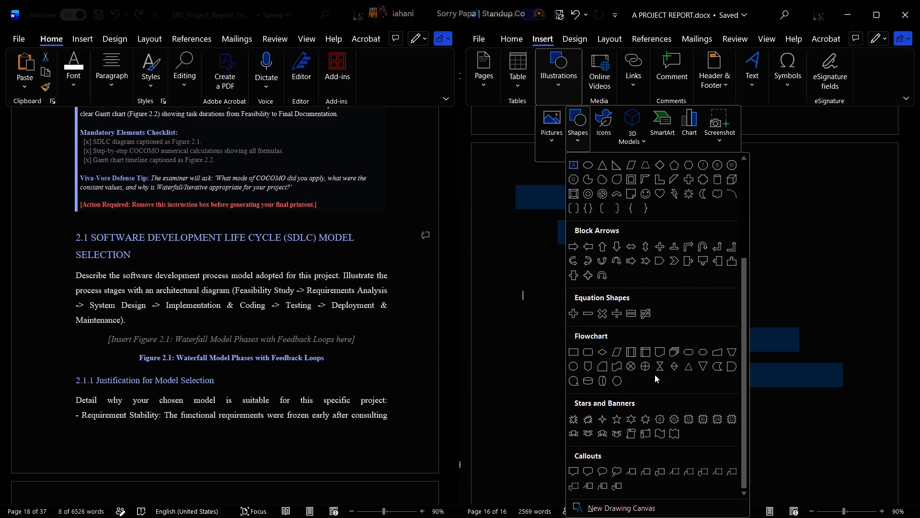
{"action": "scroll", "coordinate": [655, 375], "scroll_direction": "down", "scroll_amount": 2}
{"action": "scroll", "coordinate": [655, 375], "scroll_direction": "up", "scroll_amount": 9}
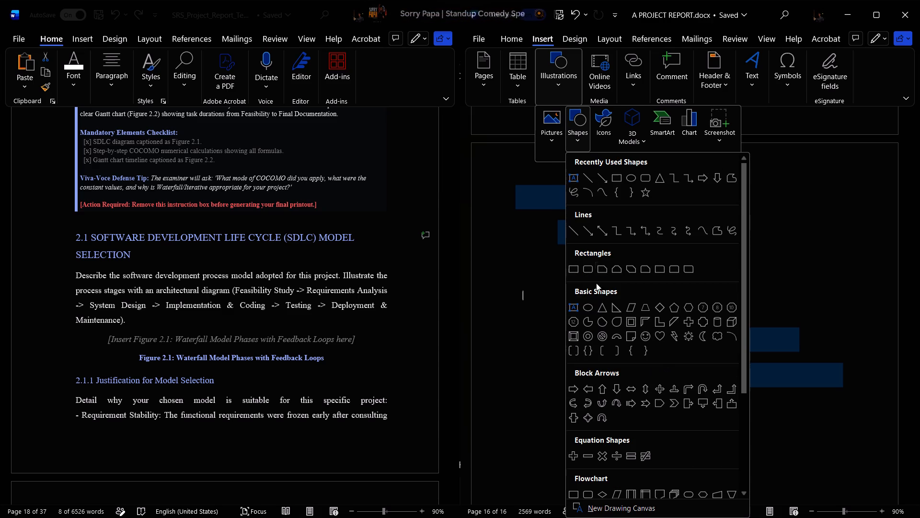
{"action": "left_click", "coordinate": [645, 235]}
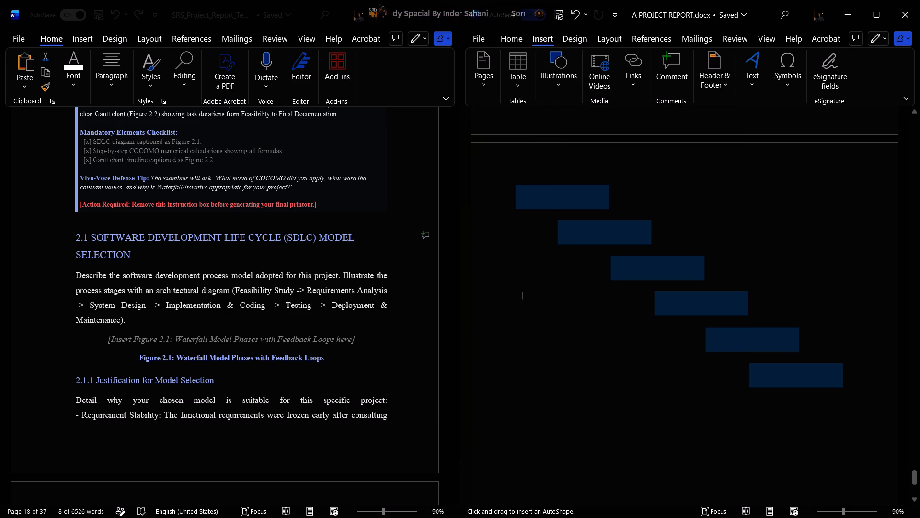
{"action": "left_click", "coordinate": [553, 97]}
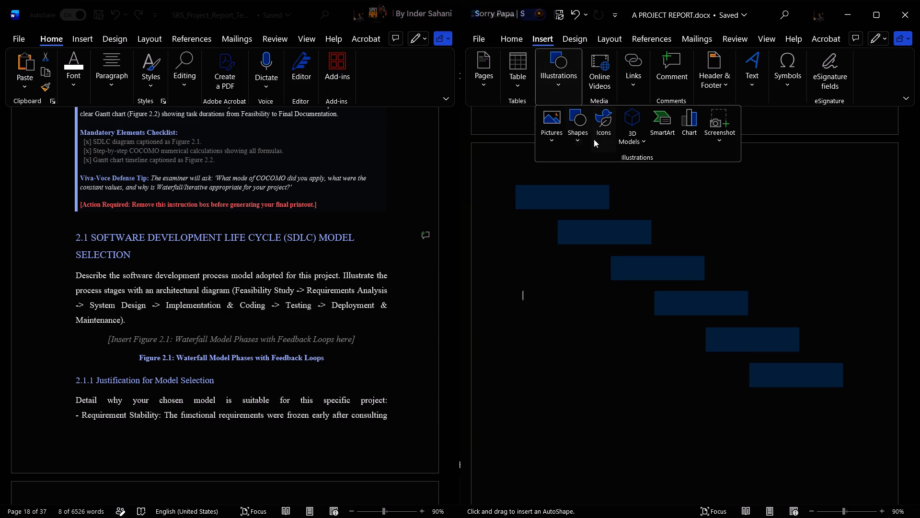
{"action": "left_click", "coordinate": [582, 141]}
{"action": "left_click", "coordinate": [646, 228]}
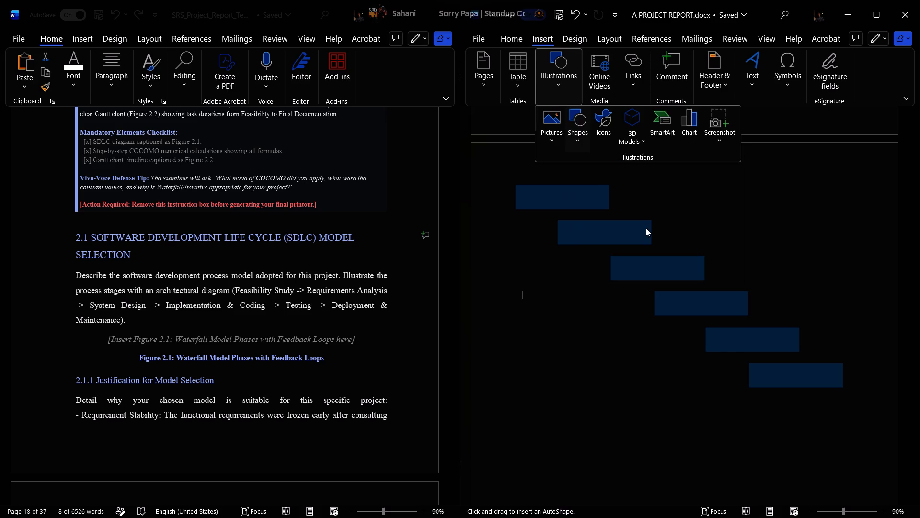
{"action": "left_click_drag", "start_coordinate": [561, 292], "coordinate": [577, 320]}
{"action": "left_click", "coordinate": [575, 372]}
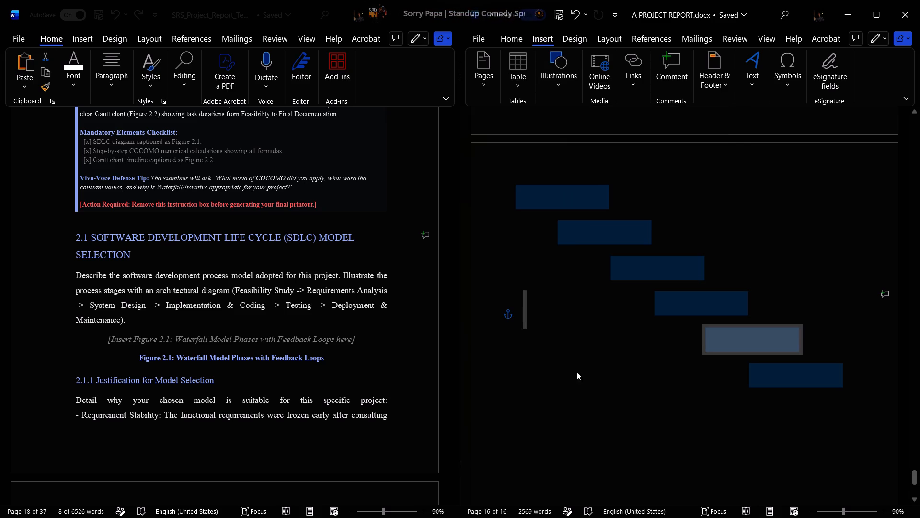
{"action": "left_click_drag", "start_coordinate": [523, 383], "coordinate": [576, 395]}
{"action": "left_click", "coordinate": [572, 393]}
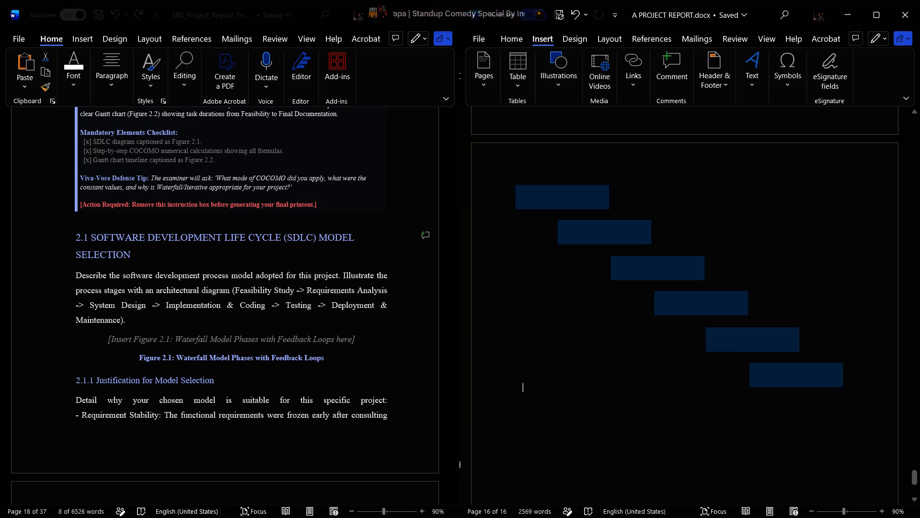
Insert an Elbow Arrow connector running down and across in the empty area beside the fourth rectangle.
{"action": "left_click", "coordinate": [564, 94]}
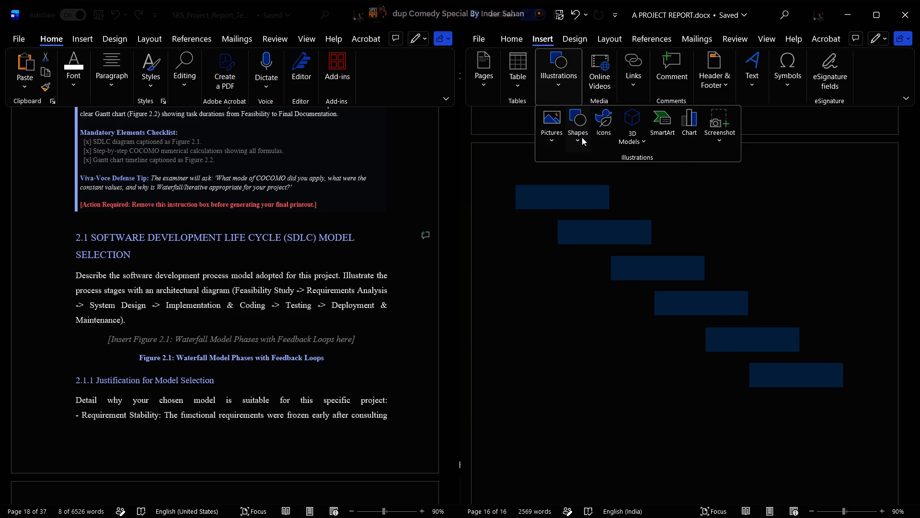
{"action": "left_click", "coordinate": [582, 137]}
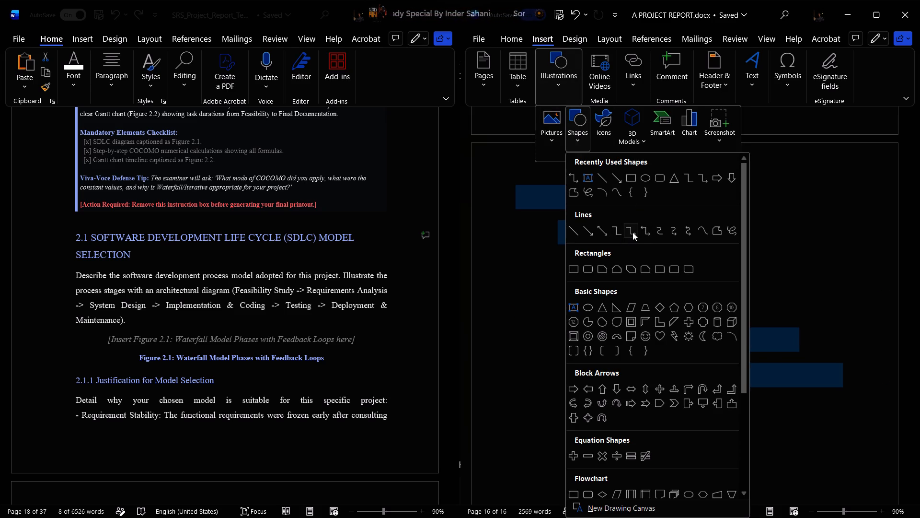
{"action": "left_click", "coordinate": [630, 235]}
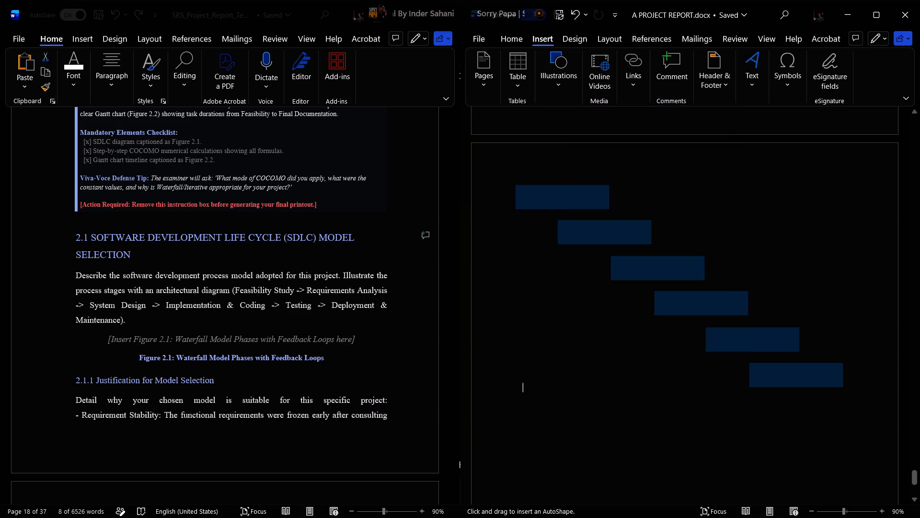
{"action": "left_click_drag", "start_coordinate": [536, 296], "coordinate": [593, 337]}
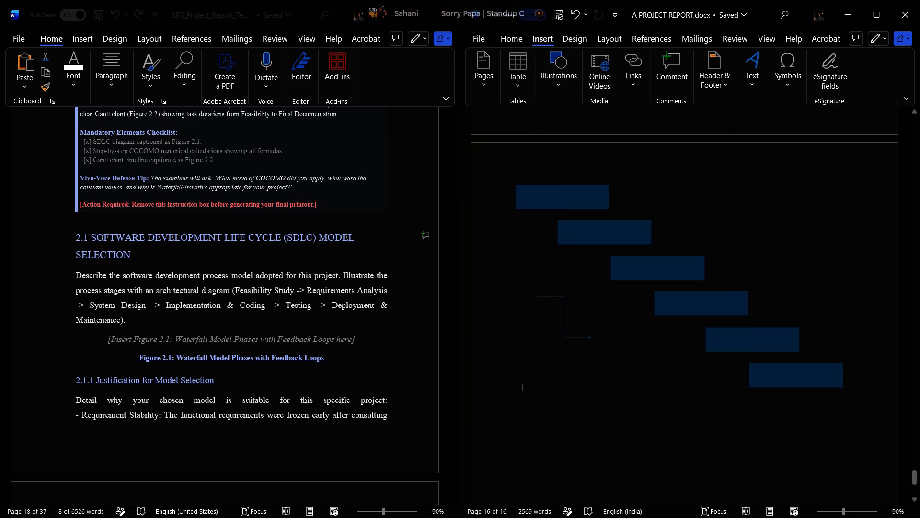
{"action": "left_click_drag", "start_coordinate": [593, 337], "coordinate": [597, 337]}
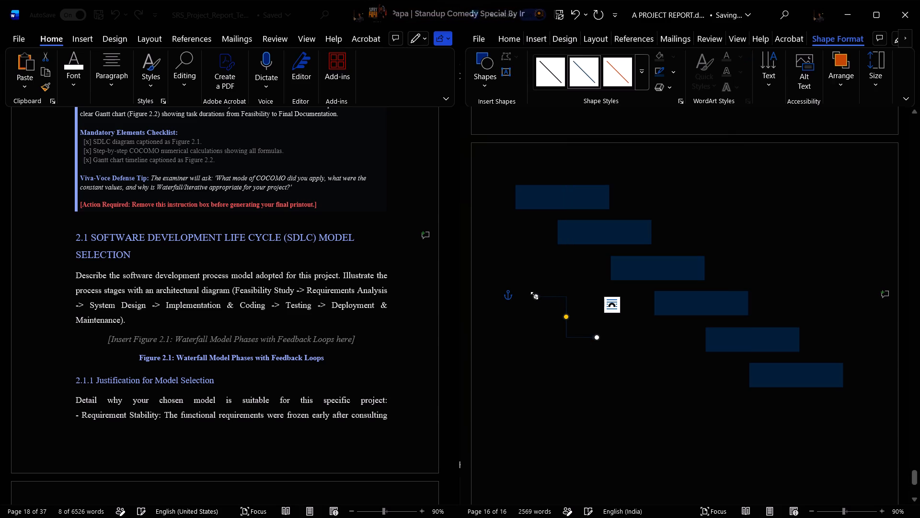
Adjust the elbow arrow's starting end so its upper horizontal segment begins near the page's text margin.
{"action": "left_click_drag", "start_coordinate": [534, 295], "coordinate": [579, 298]}
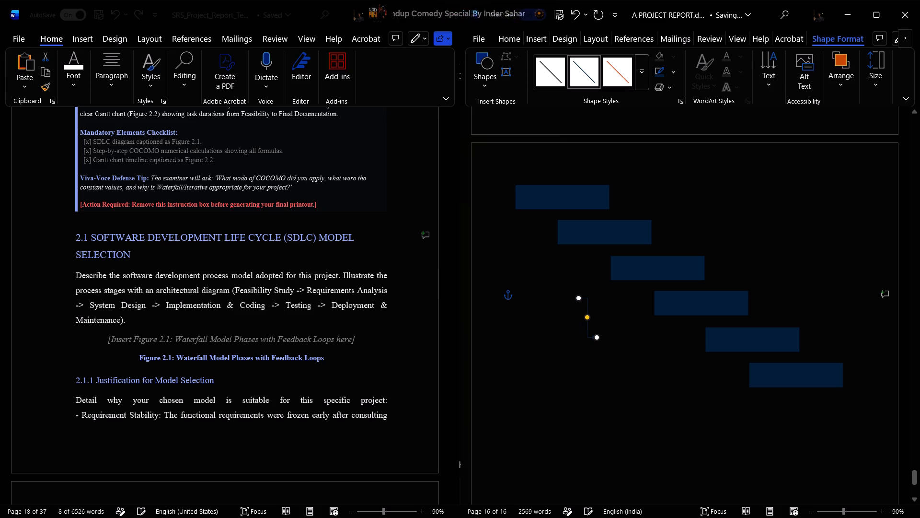
{"action": "left_click_drag", "start_coordinate": [579, 298], "coordinate": [554, 299]}
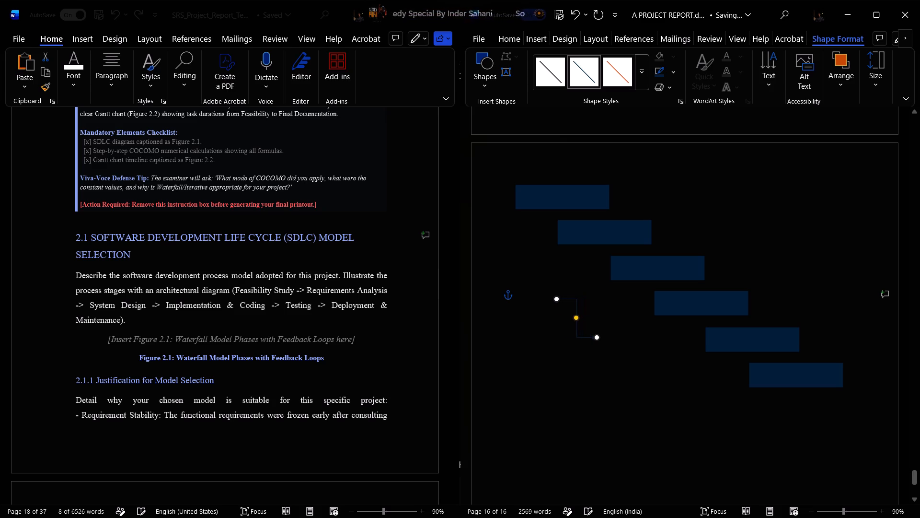
{"action": "left_click_drag", "start_coordinate": [554, 299], "coordinate": [531, 299]}
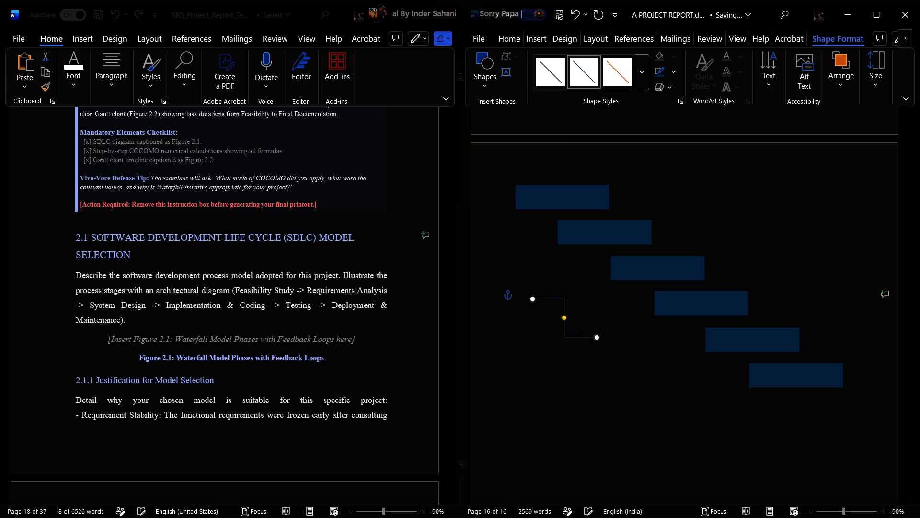
{"action": "left_click_drag", "start_coordinate": [531, 299], "coordinate": [531, 300]}
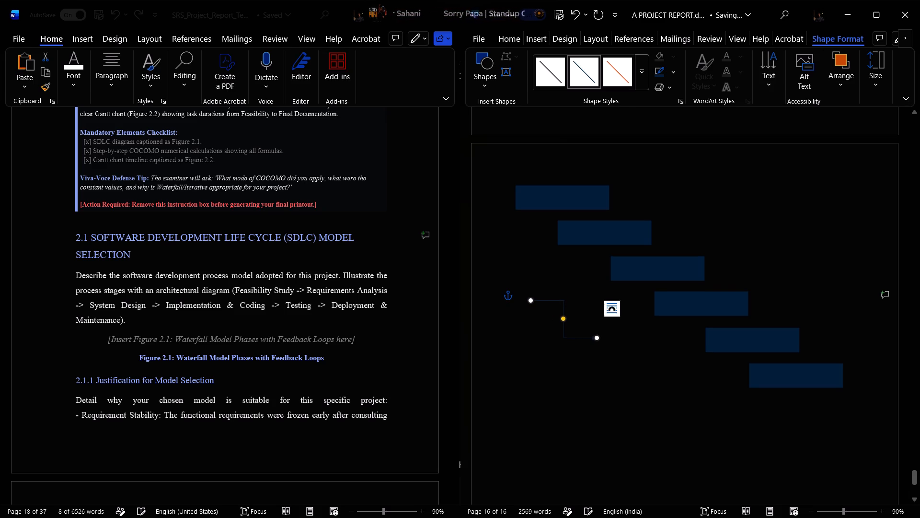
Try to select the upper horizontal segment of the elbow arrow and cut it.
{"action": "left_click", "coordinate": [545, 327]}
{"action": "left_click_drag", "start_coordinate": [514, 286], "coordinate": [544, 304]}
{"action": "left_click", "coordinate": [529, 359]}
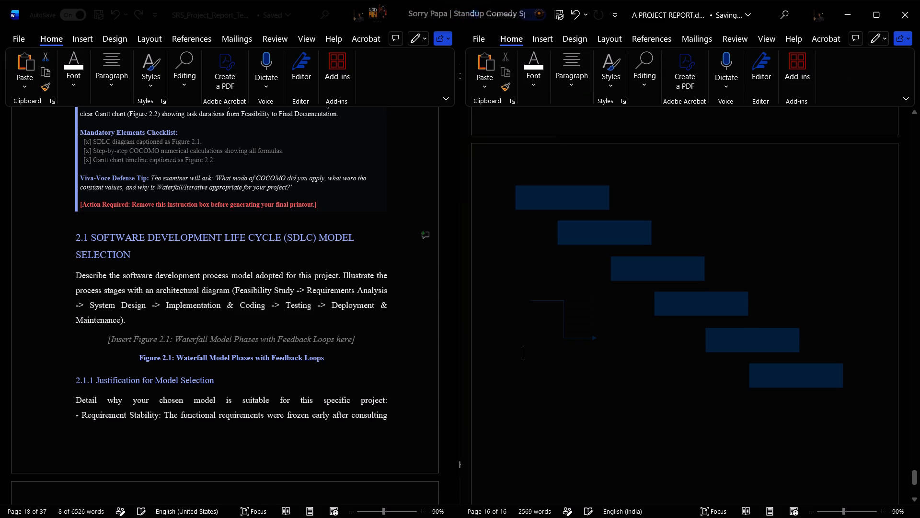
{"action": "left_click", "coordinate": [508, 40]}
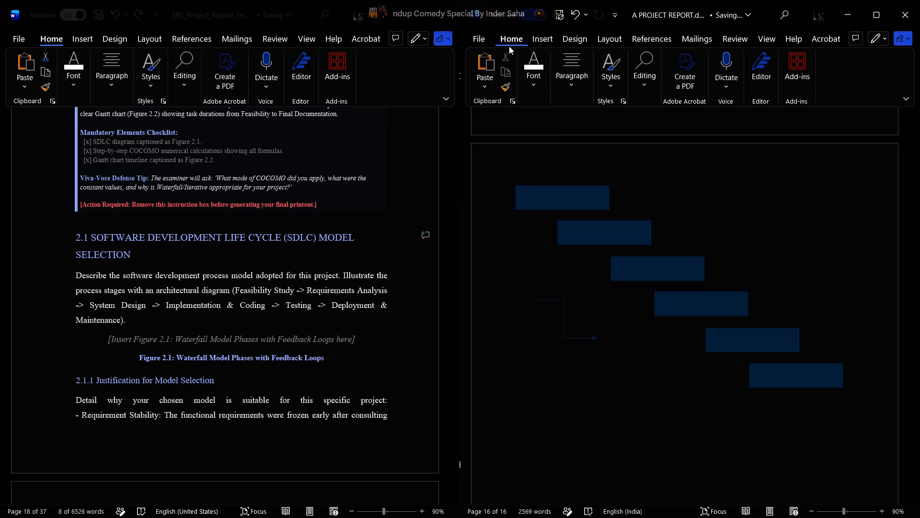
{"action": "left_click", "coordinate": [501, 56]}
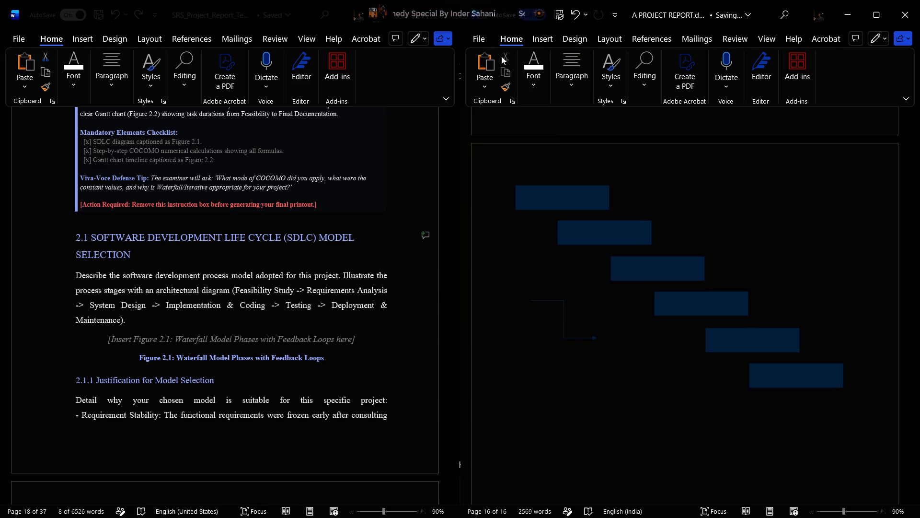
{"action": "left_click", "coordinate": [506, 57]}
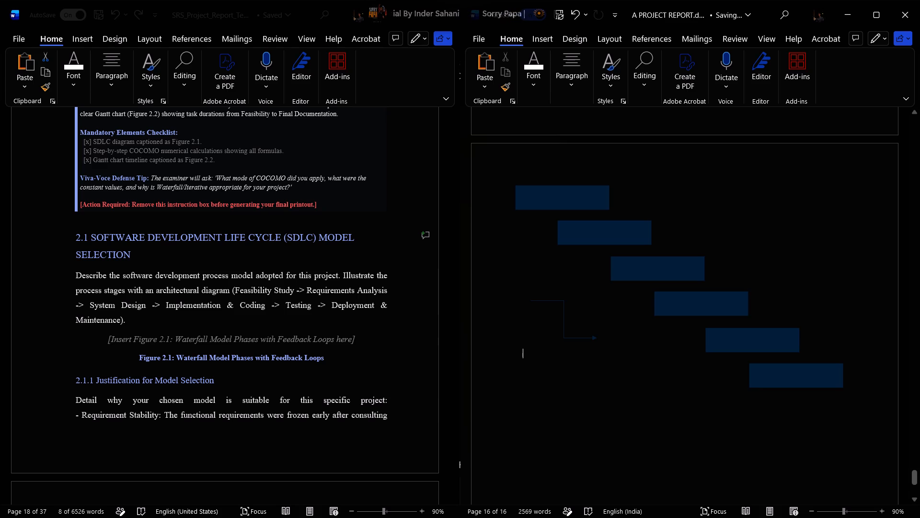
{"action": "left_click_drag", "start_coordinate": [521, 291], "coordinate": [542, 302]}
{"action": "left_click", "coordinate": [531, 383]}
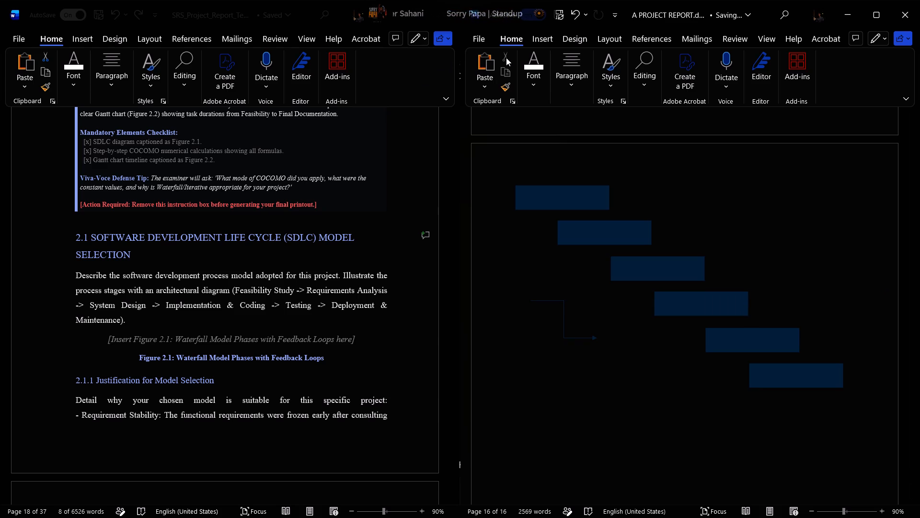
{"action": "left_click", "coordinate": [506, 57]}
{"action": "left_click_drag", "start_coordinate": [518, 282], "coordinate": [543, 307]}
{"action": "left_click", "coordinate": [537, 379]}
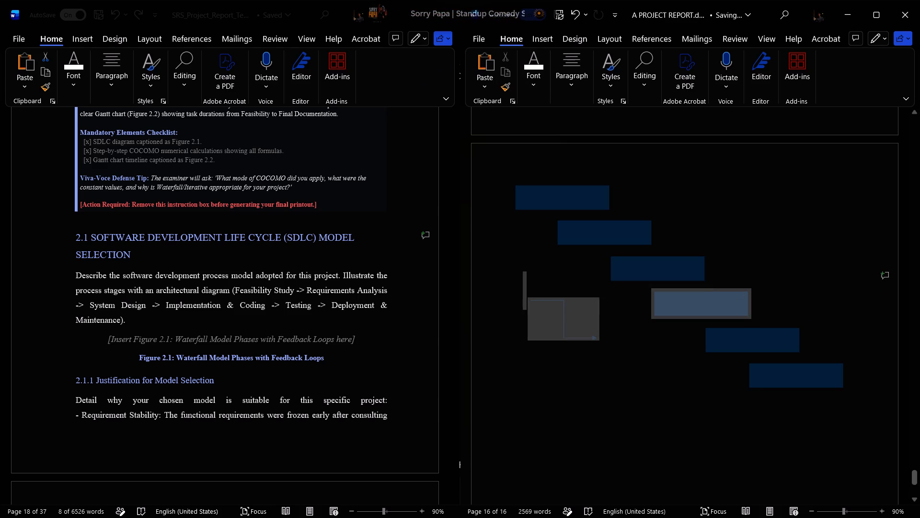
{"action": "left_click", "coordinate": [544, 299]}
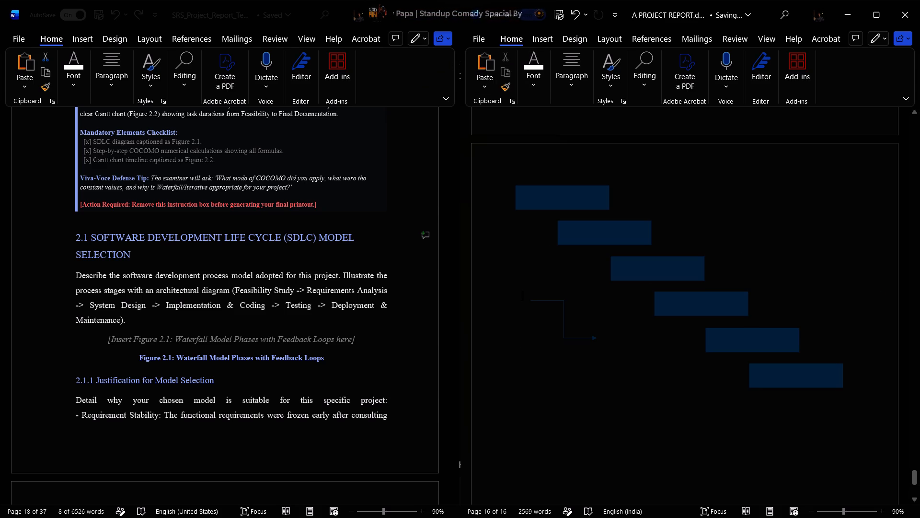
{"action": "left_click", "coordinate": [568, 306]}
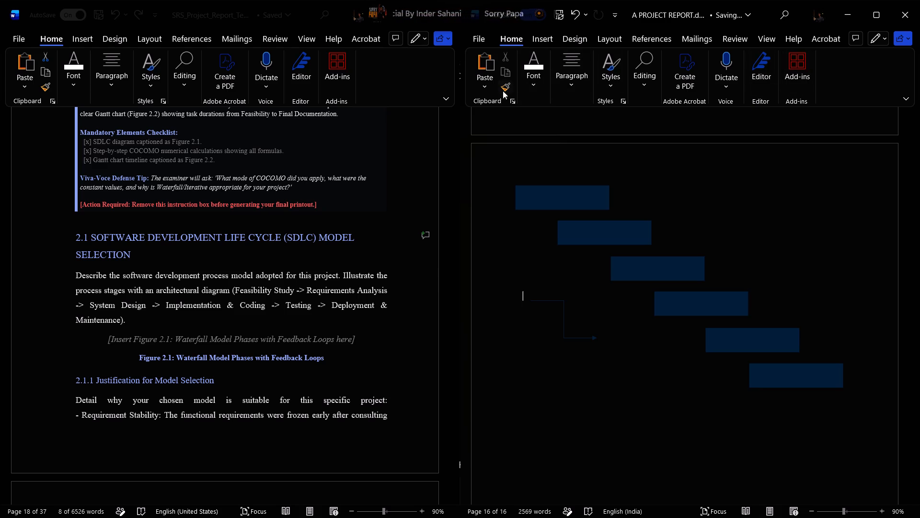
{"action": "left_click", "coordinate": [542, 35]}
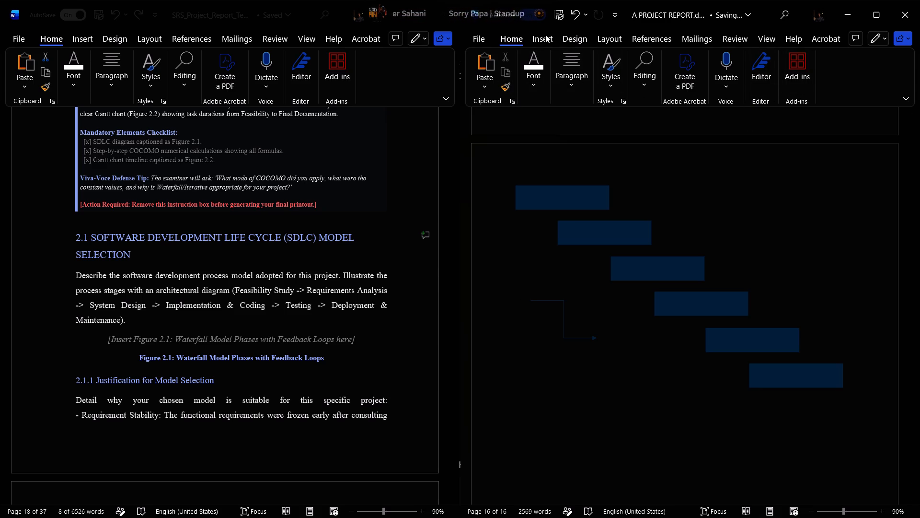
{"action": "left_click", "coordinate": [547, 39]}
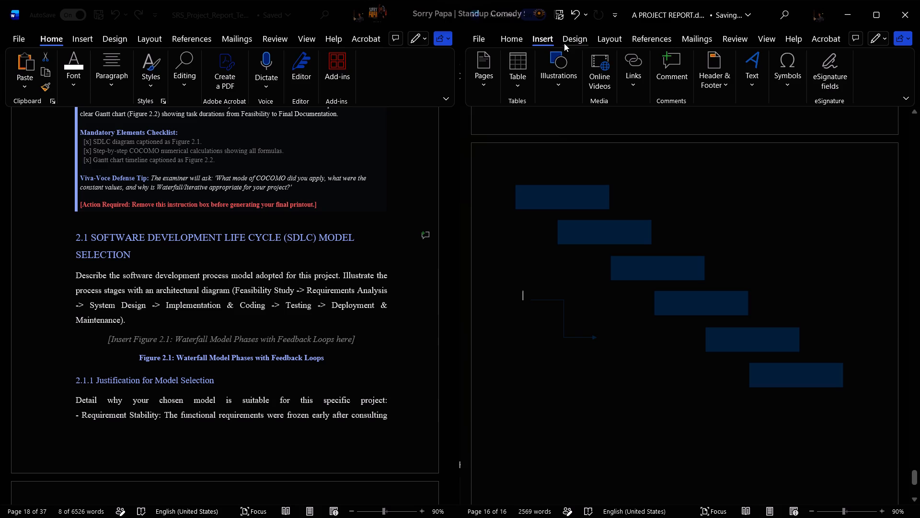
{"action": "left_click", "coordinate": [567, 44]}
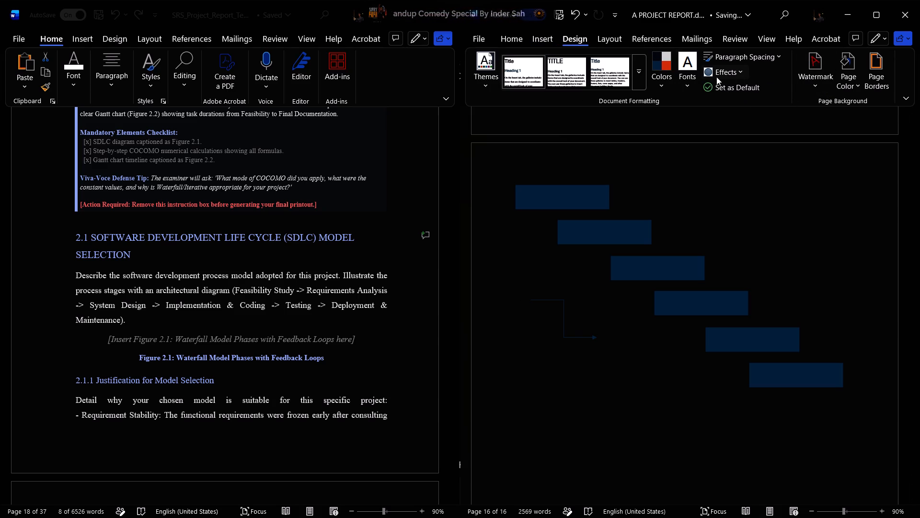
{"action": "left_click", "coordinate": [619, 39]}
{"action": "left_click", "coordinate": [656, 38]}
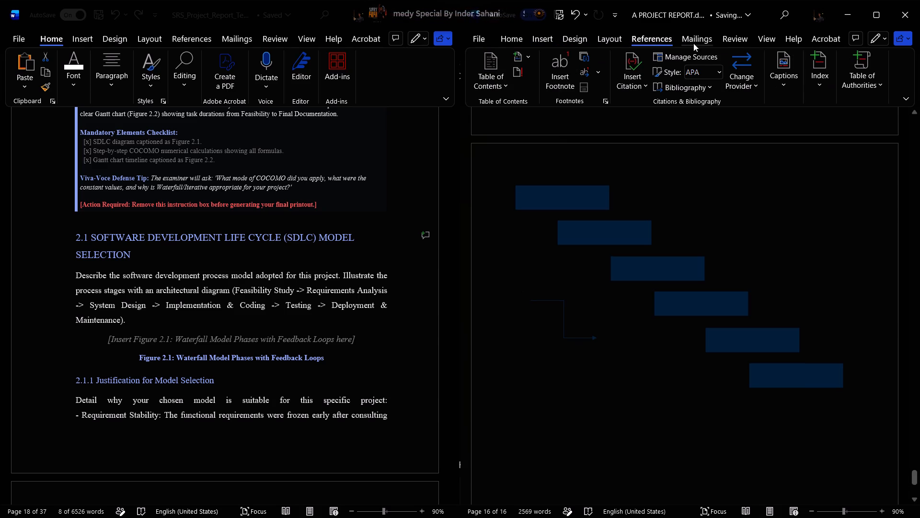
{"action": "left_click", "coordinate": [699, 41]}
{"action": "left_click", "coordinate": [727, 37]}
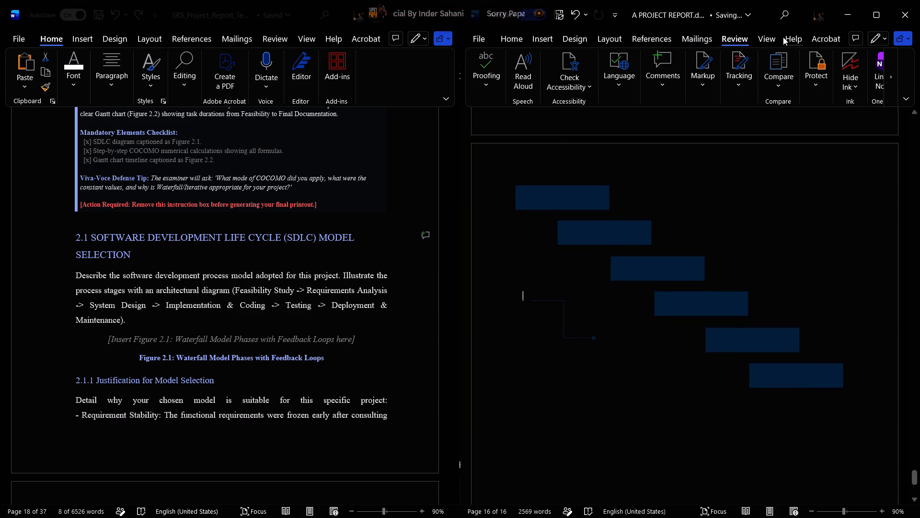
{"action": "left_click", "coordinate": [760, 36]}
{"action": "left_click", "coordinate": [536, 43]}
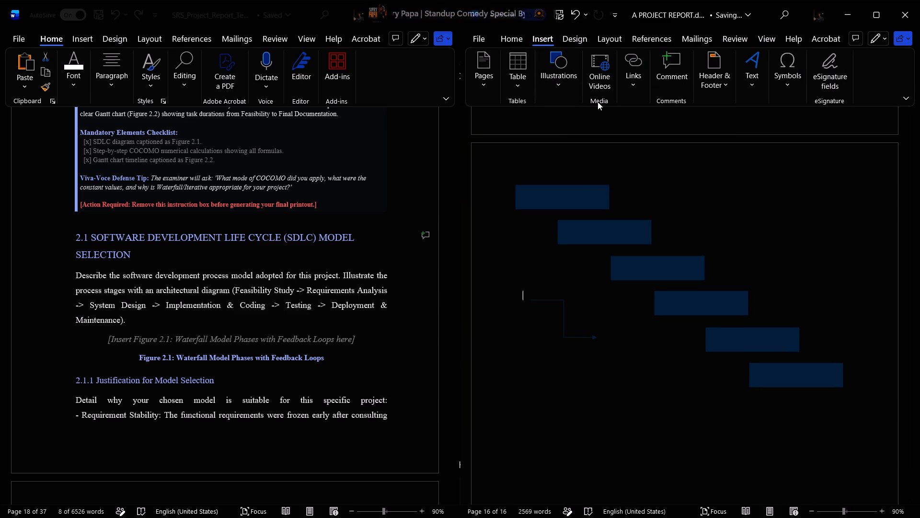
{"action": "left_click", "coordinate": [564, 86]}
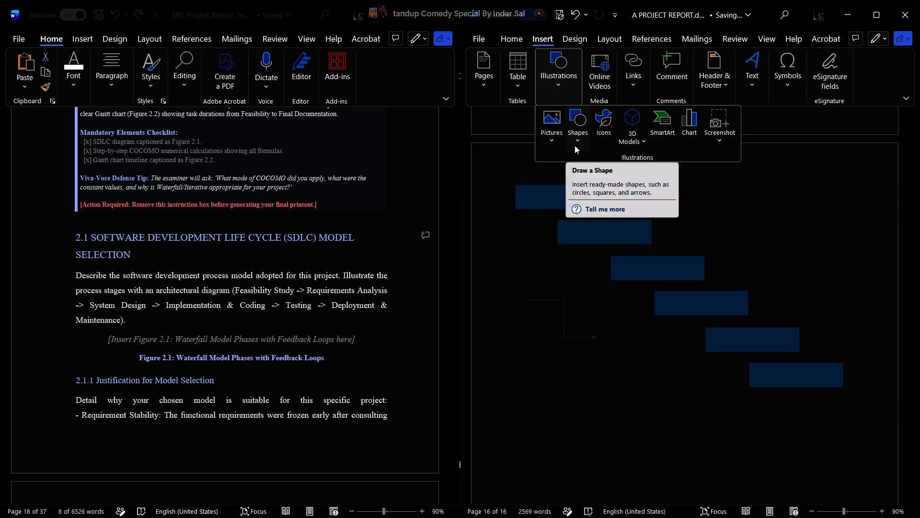
Delete the elbow arrow in the empty area beside the fourth rectangle.
{"action": "left_click", "coordinate": [548, 299]}
{"action": "left_click", "coordinate": [550, 306]}
{"action": "double_click", "coordinate": [562, 311]}
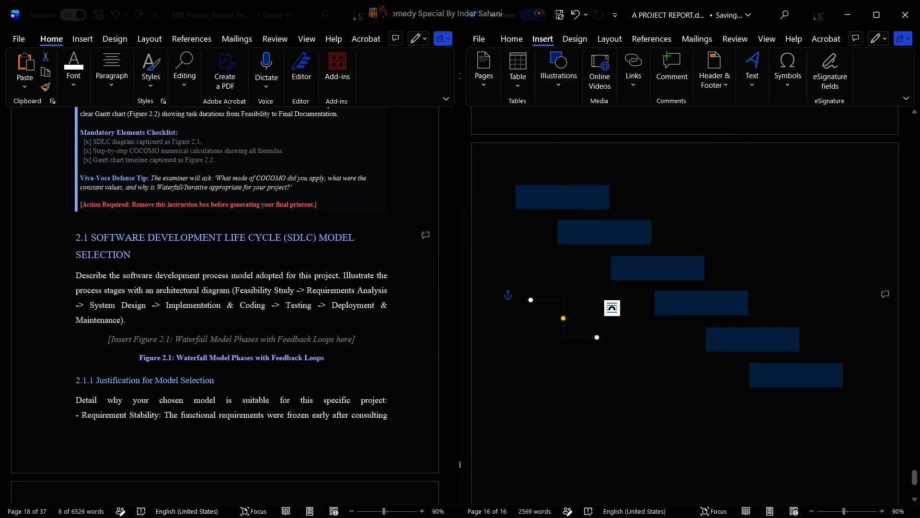
{"action": "key", "text": "Delete"}
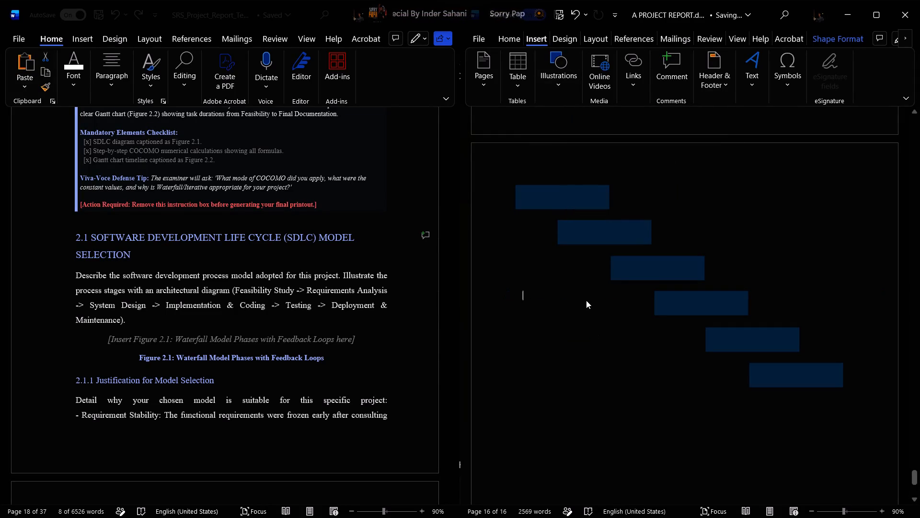
Draw a short vertical straight line from the first rectangle's bottom edge, near its left corner, down to the second rectangle's mid-height.
{"action": "left_click", "coordinate": [563, 86]}
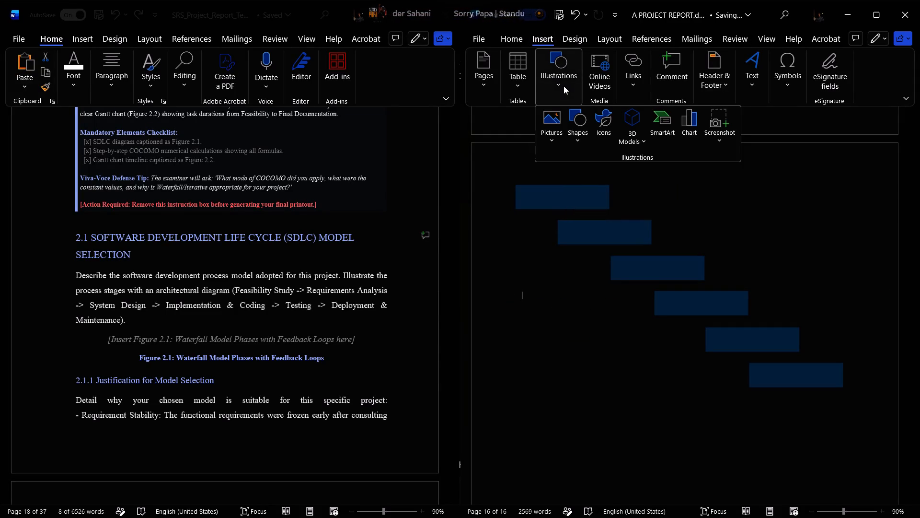
{"action": "left_click", "coordinate": [578, 141]}
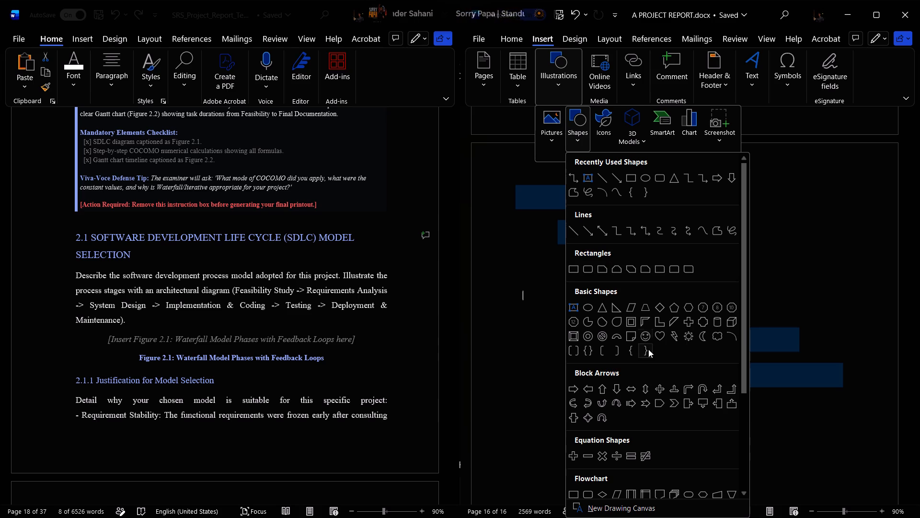
{"action": "scroll", "coordinate": [648, 358], "scroll_direction": "down", "scroll_amount": 8}
{"action": "scroll", "coordinate": [645, 360], "scroll_direction": "up", "scroll_amount": 5}
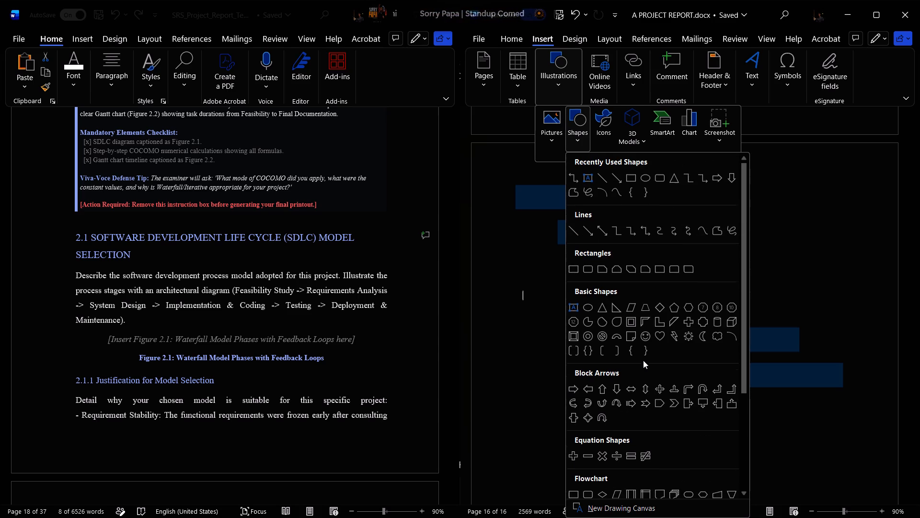
{"action": "left_click", "coordinate": [570, 230]}
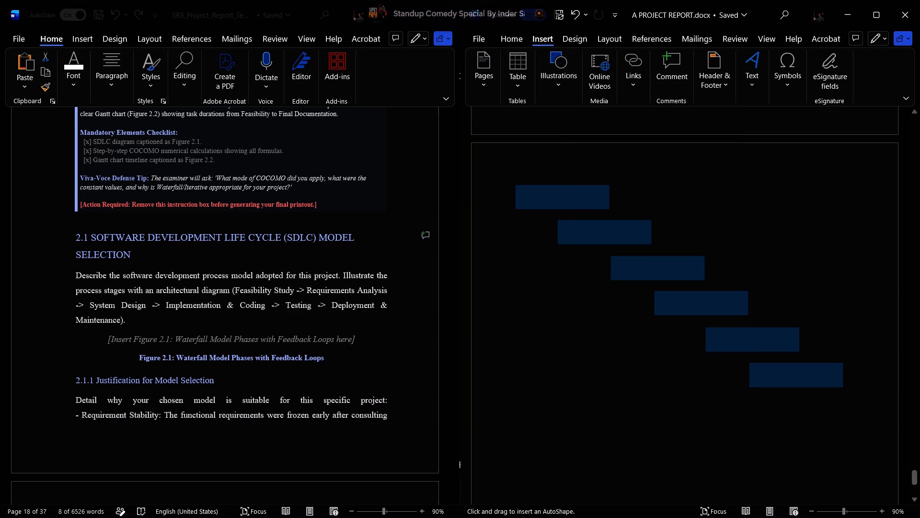
{"action": "left_click_drag", "start_coordinate": [528, 209], "coordinate": [528, 211]}
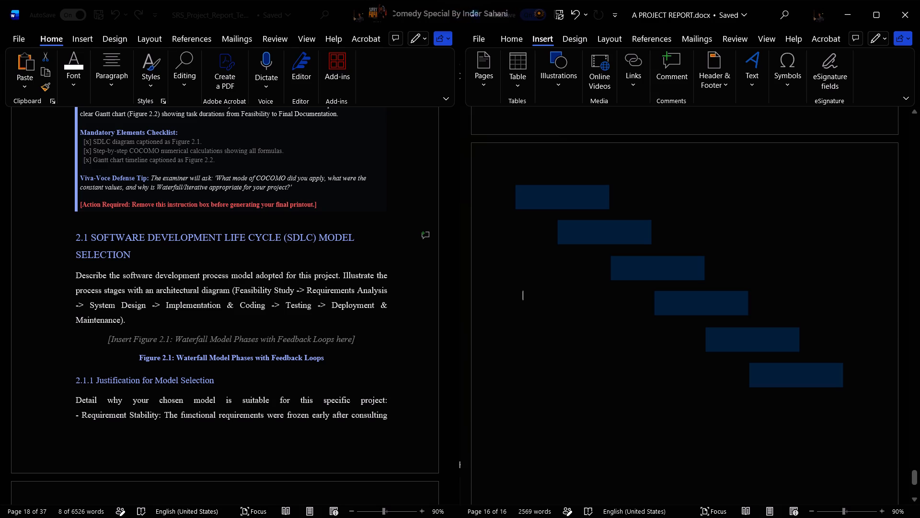
{"action": "left_click_drag", "start_coordinate": [528, 211], "coordinate": [527, 232]}
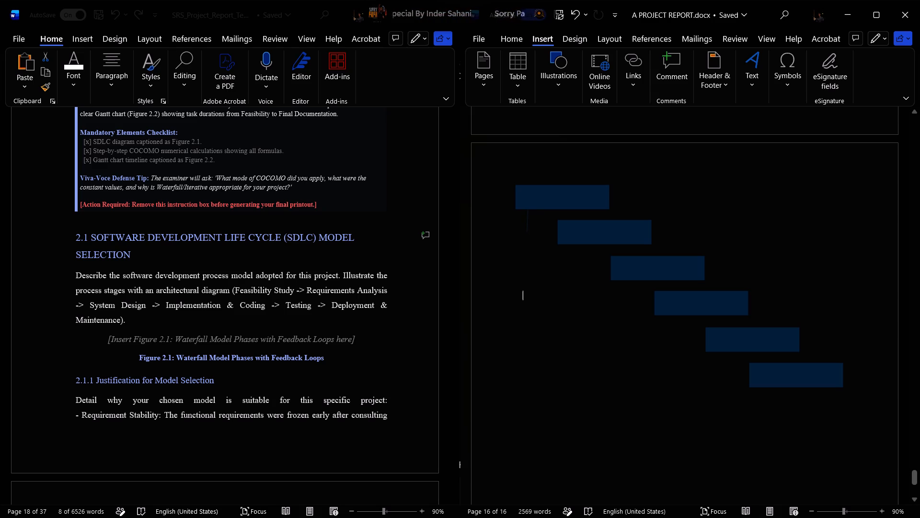
{"action": "left_click_drag", "start_coordinate": [527, 232], "coordinate": [528, 232]}
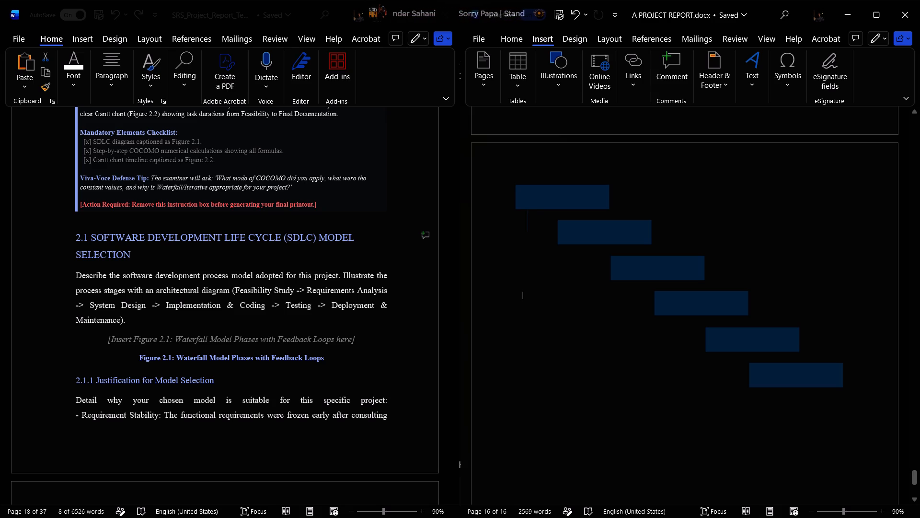
{"action": "left_click_drag", "start_coordinate": [528, 232], "coordinate": [526, 232]}
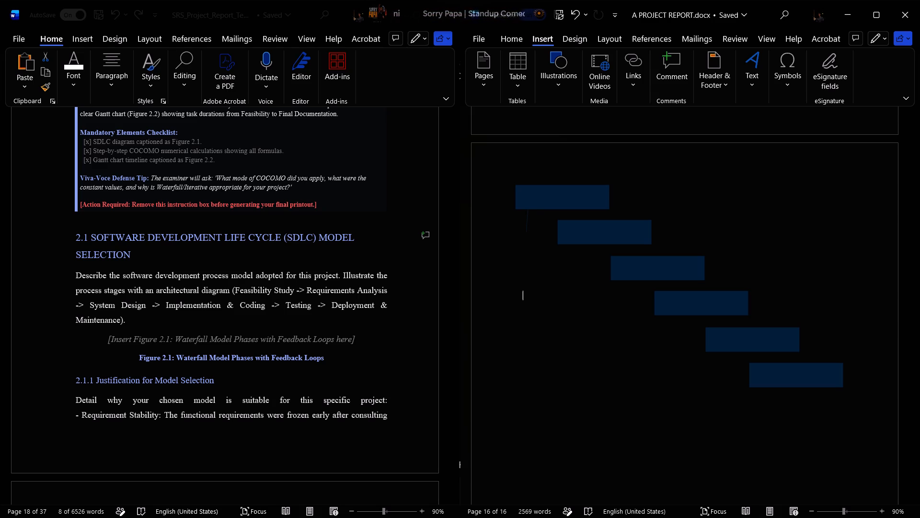
{"action": "left_click_drag", "start_coordinate": [526, 232], "coordinate": [528, 232]}
{"action": "left_click", "coordinate": [537, 259]}
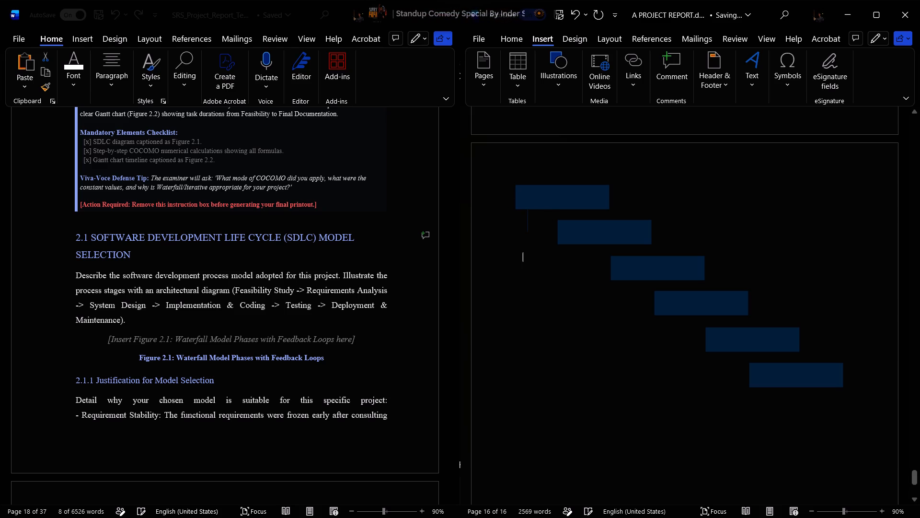
Nudge the vertical line under the first rectangle sideways to fine-tune its position.
{"action": "left_click", "coordinate": [528, 227]}
{"action": "key", "text": "Left"}
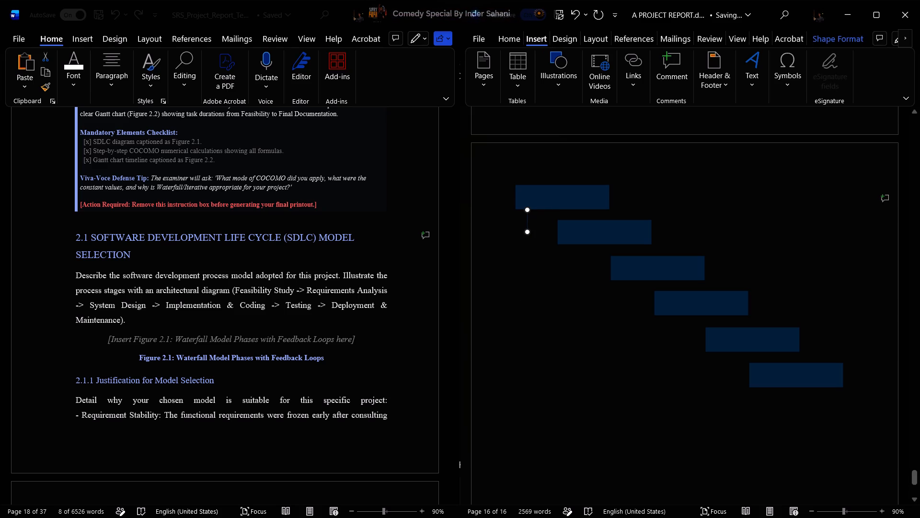
{"action": "key", "text": "Left"}
{"action": "key", "text": "Right"}
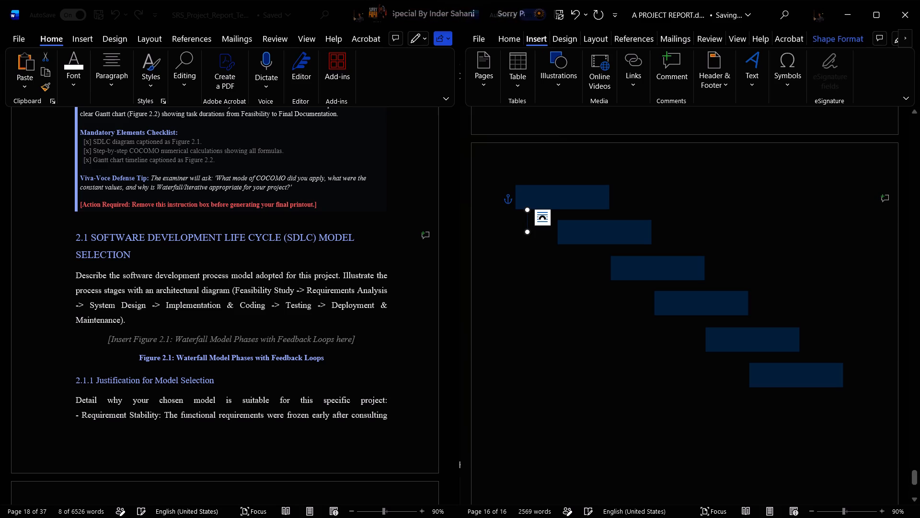
{"action": "left_click", "coordinate": [529, 261]}
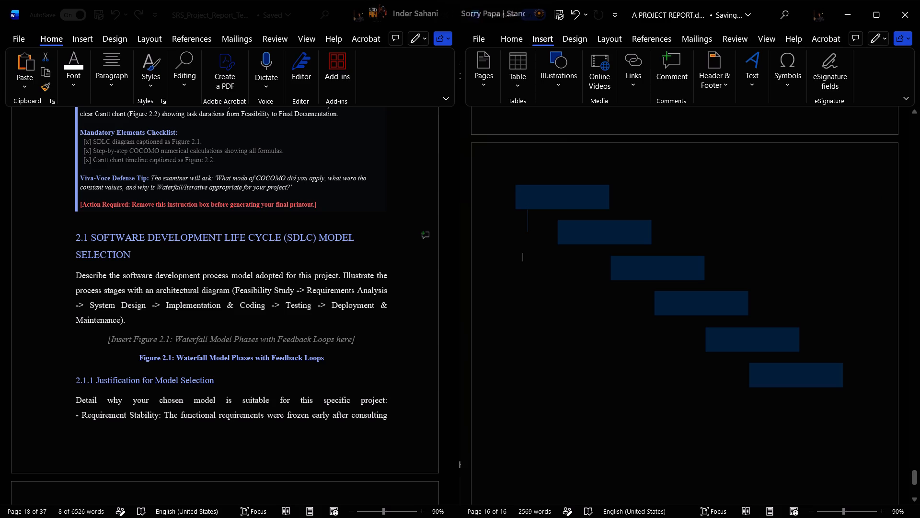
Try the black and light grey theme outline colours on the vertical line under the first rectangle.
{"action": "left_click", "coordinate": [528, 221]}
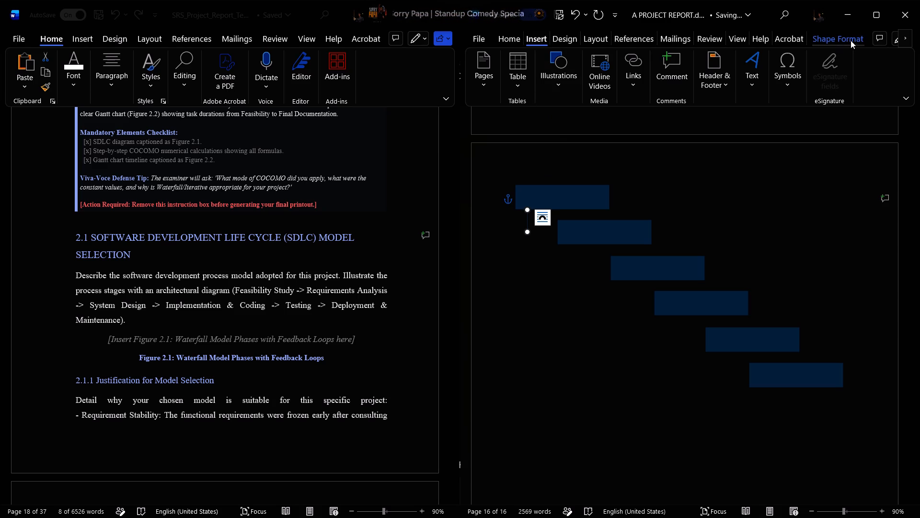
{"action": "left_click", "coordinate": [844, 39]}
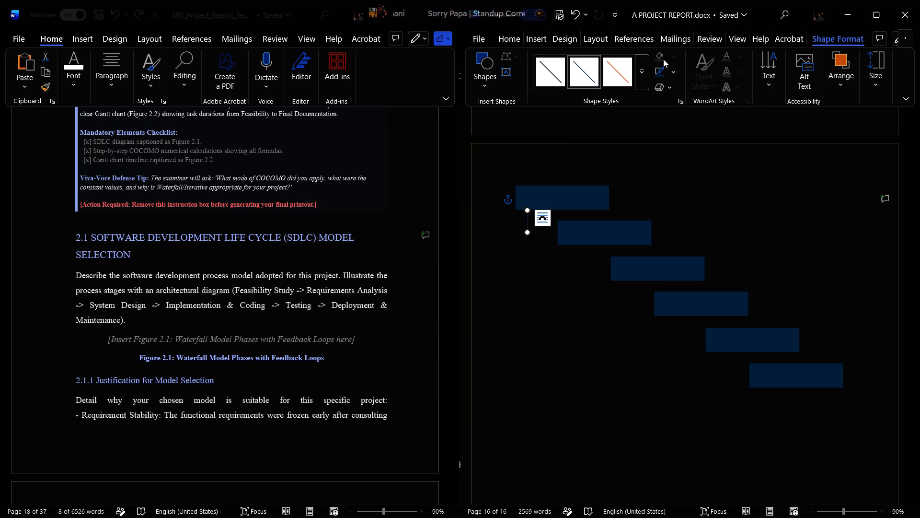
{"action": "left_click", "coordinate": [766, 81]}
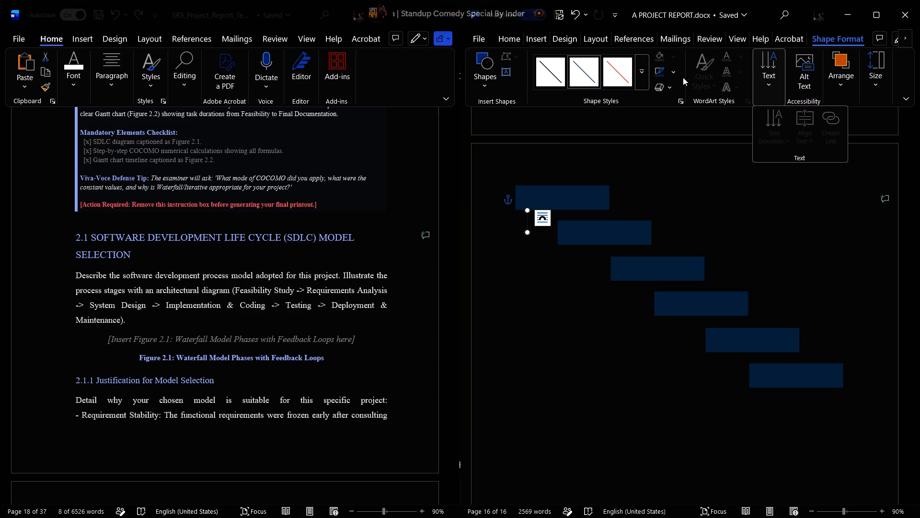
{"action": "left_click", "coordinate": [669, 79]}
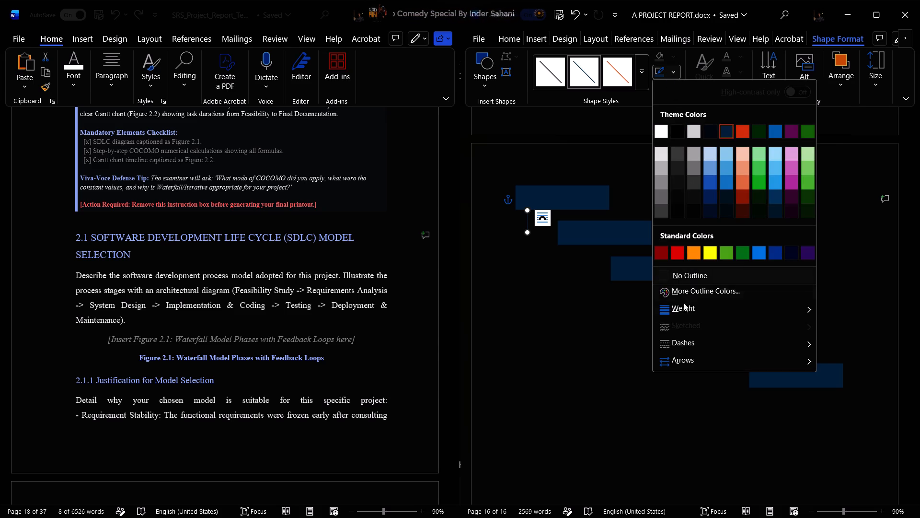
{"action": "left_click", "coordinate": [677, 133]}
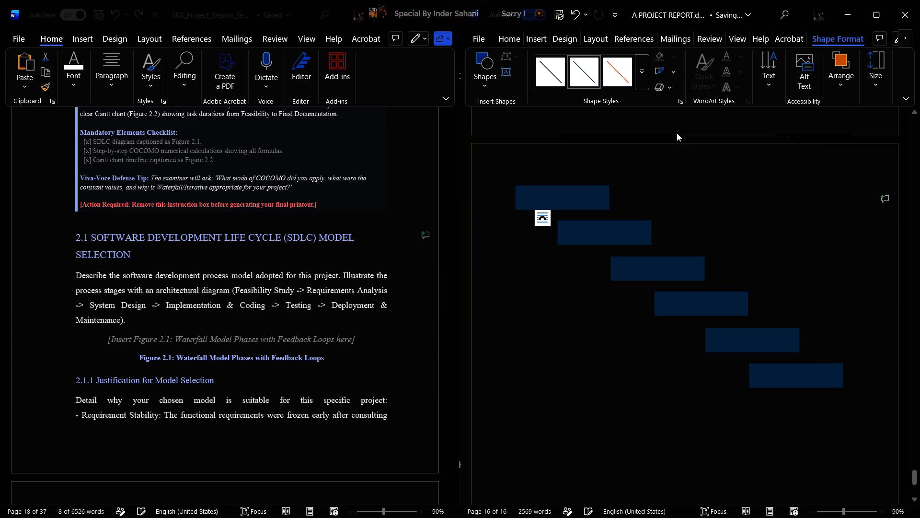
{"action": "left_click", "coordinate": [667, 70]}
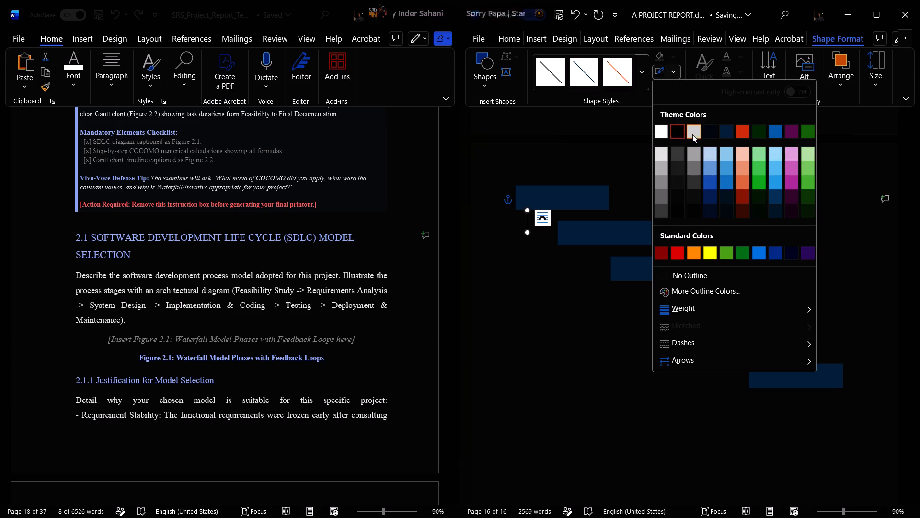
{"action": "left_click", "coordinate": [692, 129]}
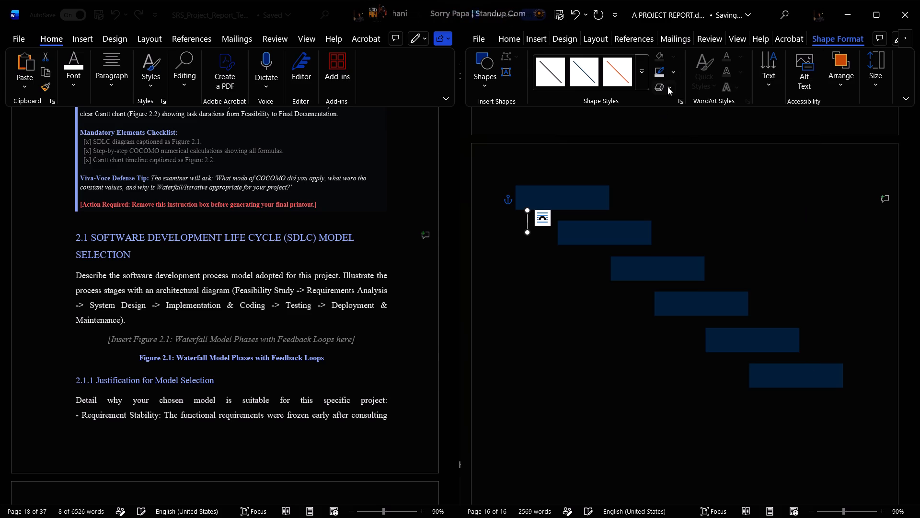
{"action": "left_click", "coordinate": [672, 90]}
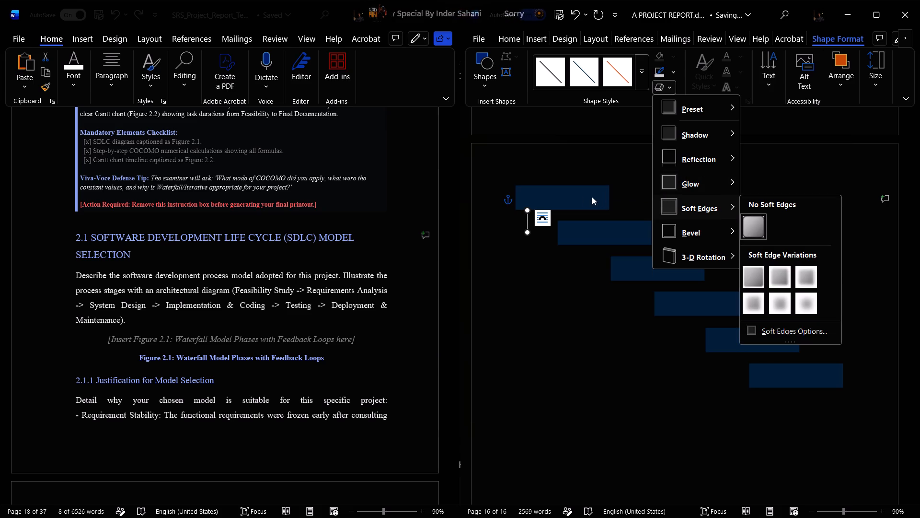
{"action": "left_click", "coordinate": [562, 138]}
Apply the thick blue theme line style to the vertical line under the first rectangle.
{"action": "left_click", "coordinate": [643, 84]}
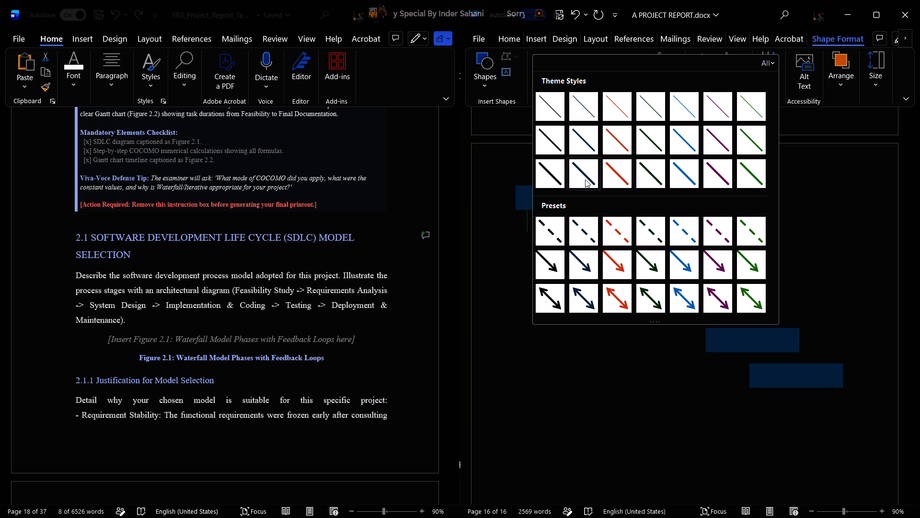
{"action": "left_click", "coordinate": [673, 176]}
{"action": "left_click", "coordinate": [709, 206]}
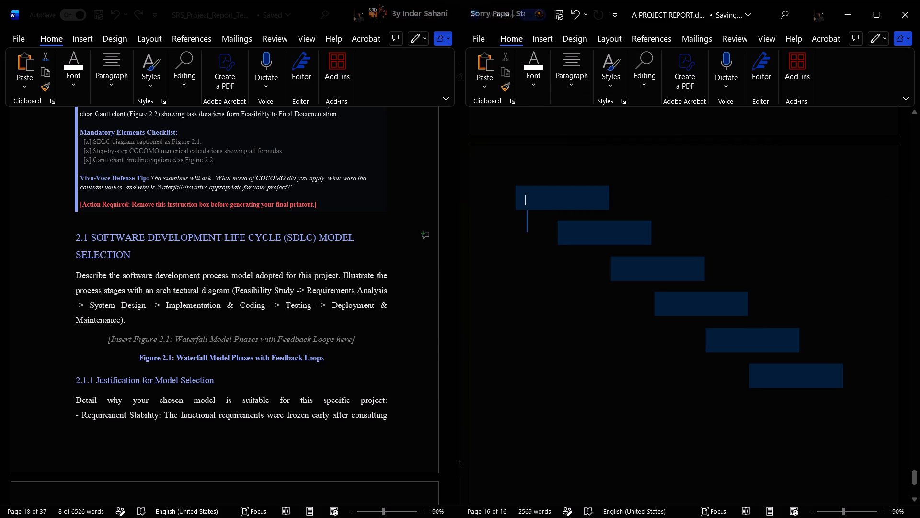
Draw a horizontal straight arrow from the vertical line's lower end to the left edge of the second rectangle.
{"action": "left_click", "coordinate": [545, 43]}
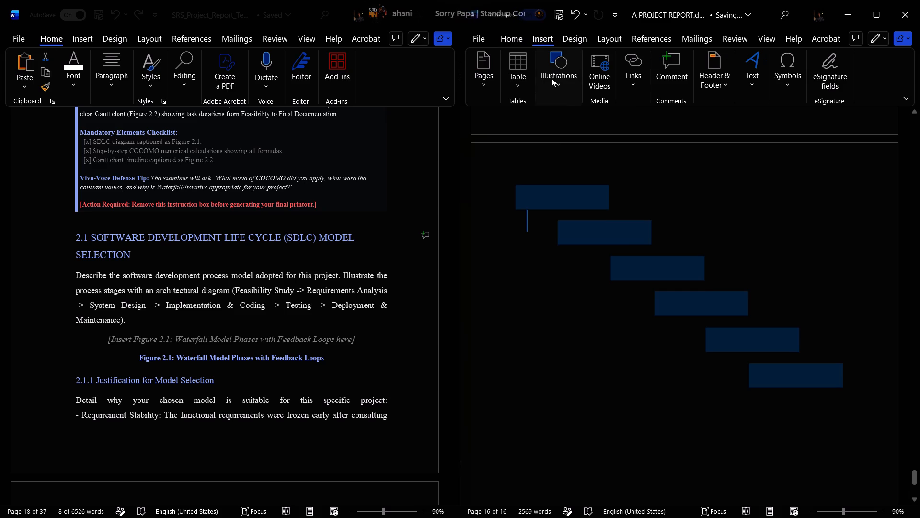
{"action": "left_click", "coordinate": [560, 87]}
{"action": "left_click", "coordinate": [578, 135]}
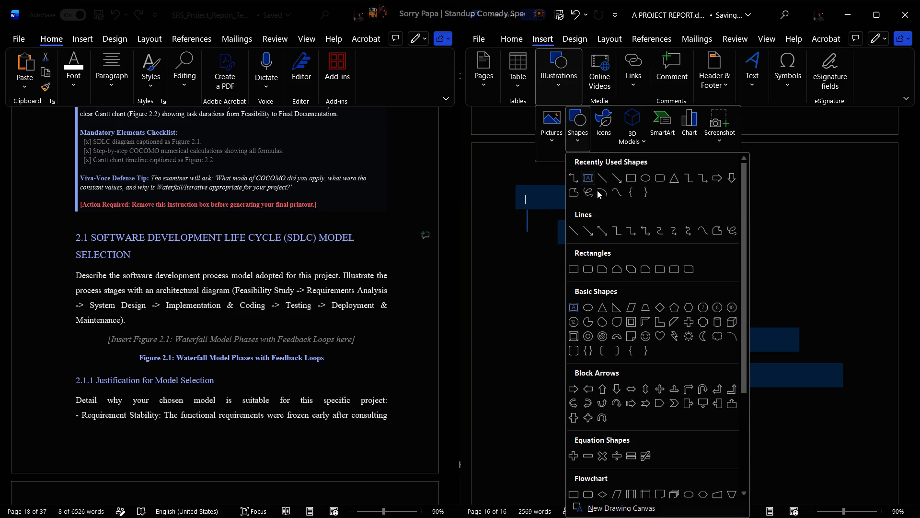
{"action": "left_click", "coordinate": [590, 235]}
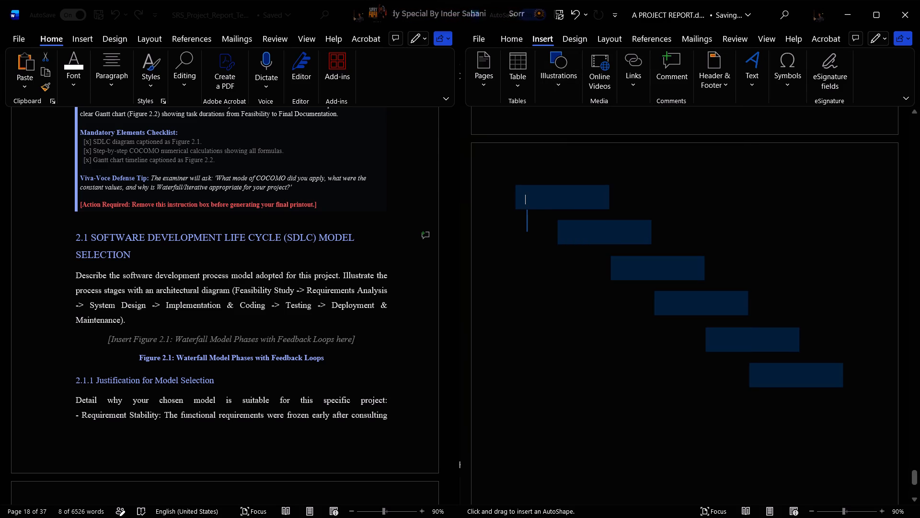
{"action": "left_click_drag", "start_coordinate": [527, 231], "coordinate": [554, 232]}
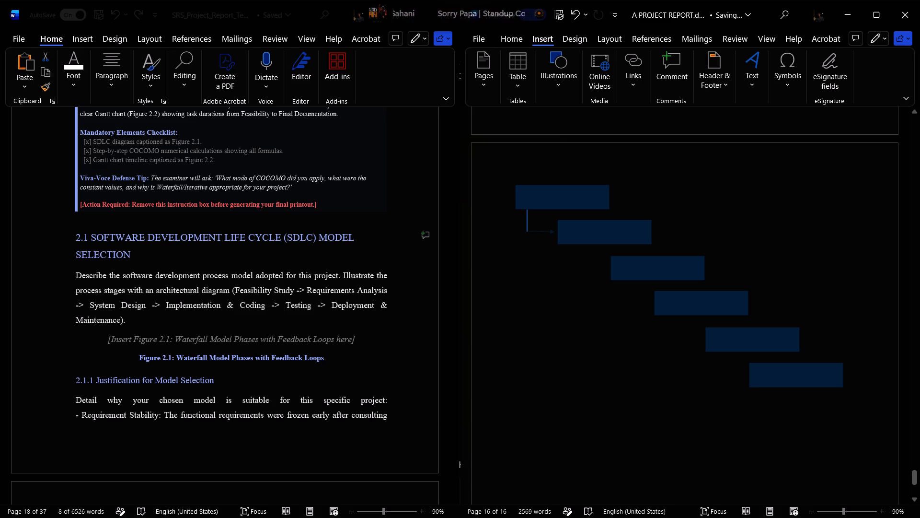
Reposition the head end of the horizontal arrow beside the second rectangle, shortening it slightly and trying to level it.
{"action": "left_click_drag", "start_coordinate": [554, 232], "coordinate": [556, 231]}
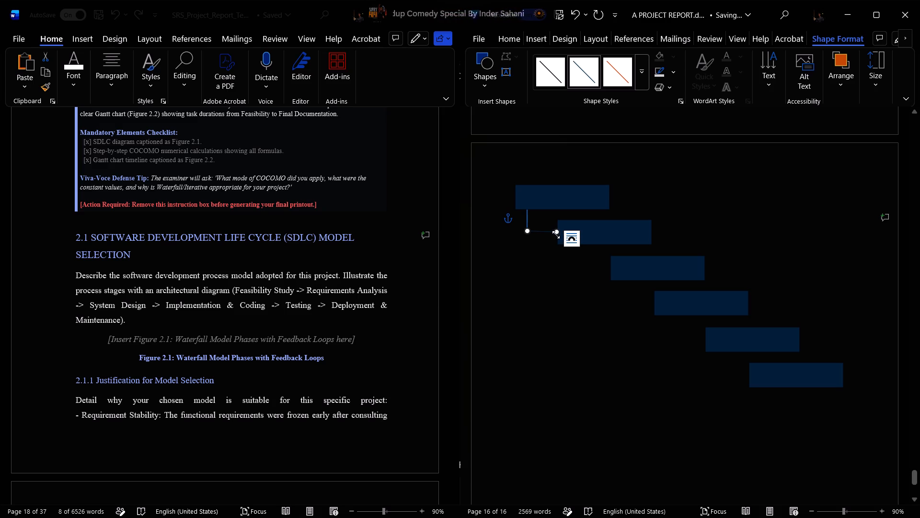
{"action": "left_click_drag", "start_coordinate": [558, 232], "coordinate": [557, 226]}
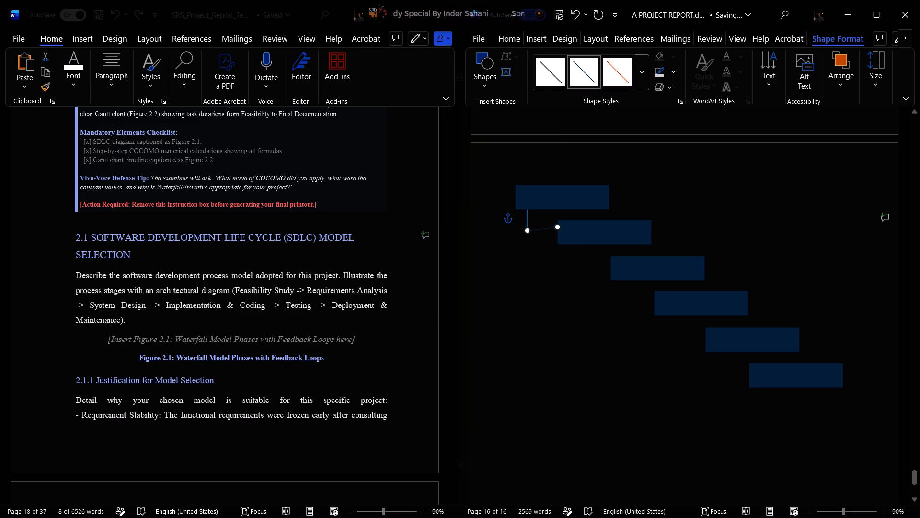
{"action": "left_click_drag", "start_coordinate": [557, 226], "coordinate": [552, 230]}
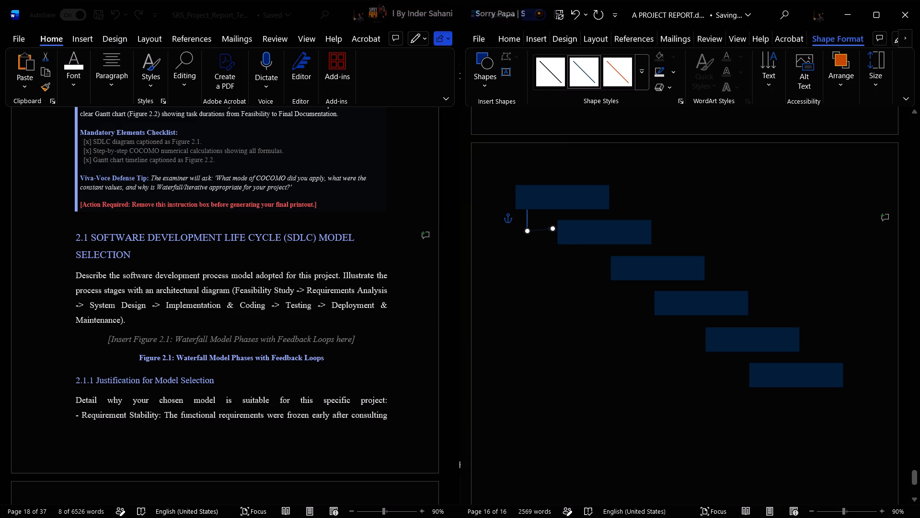
{"action": "left_click_drag", "start_coordinate": [552, 230], "coordinate": [552, 231]}
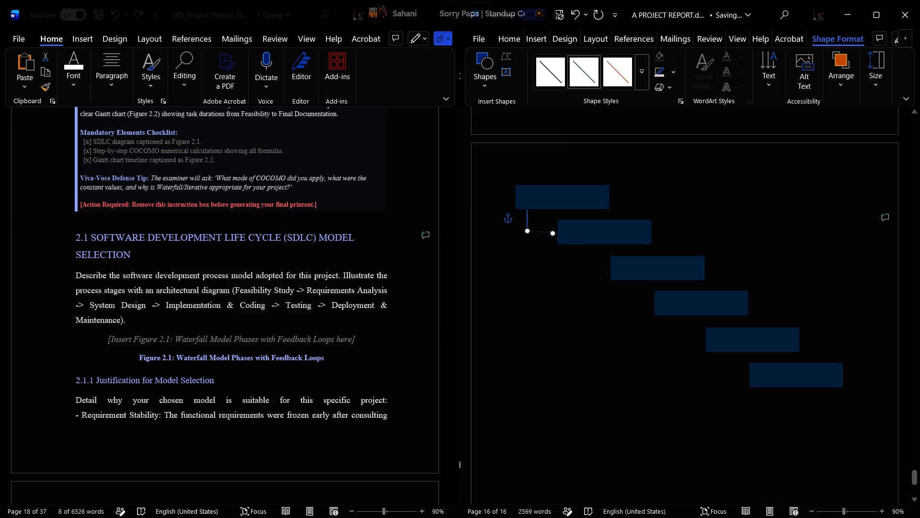
{"action": "left_click_drag", "start_coordinate": [552, 231], "coordinate": [552, 230]}
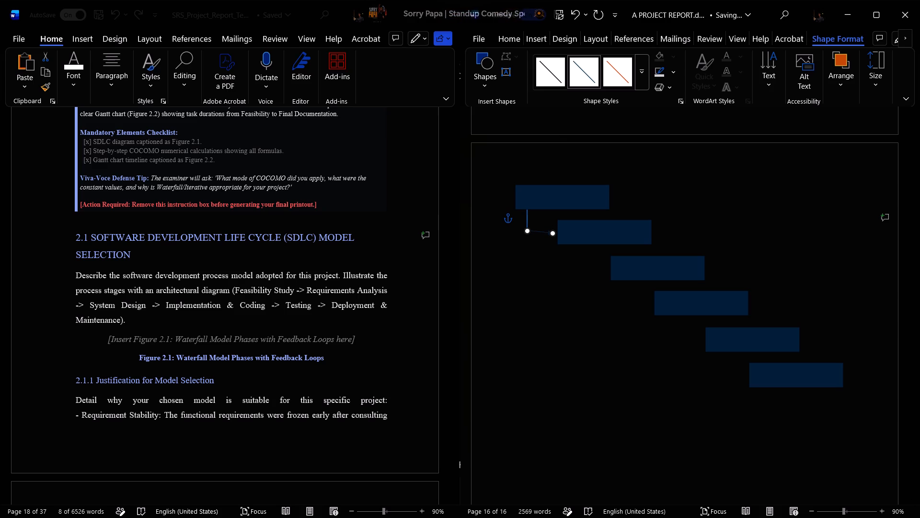
{"action": "left_click_drag", "start_coordinate": [552, 230], "coordinate": [553, 231]}
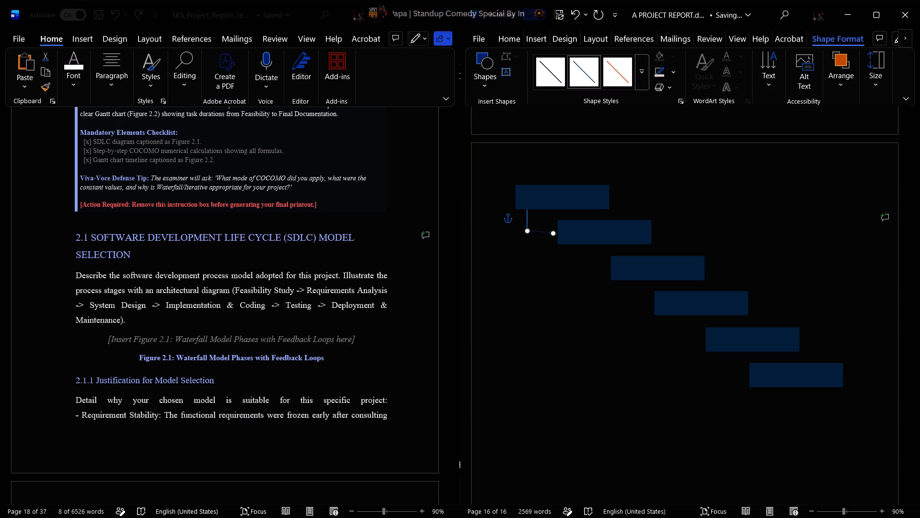
{"action": "left_click_drag", "start_coordinate": [553, 231], "coordinate": [552, 230]}
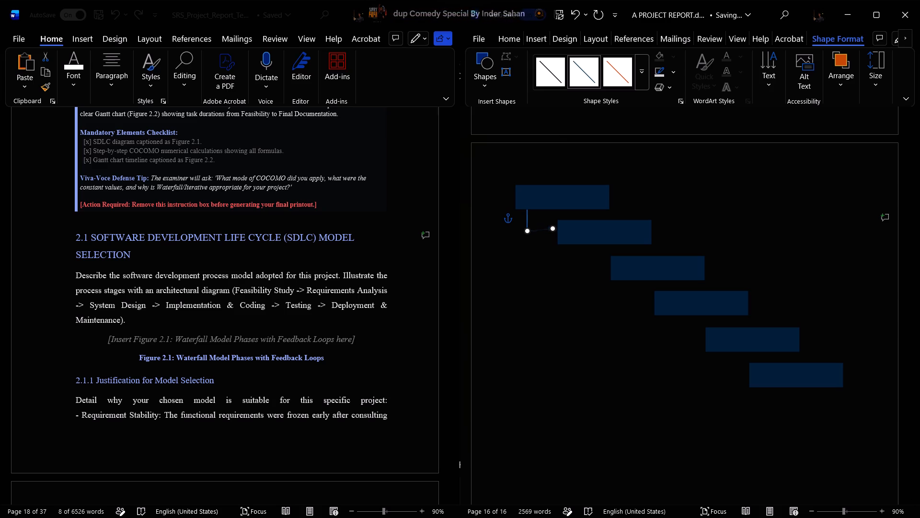
{"action": "left_click_drag", "start_coordinate": [552, 230], "coordinate": [553, 230]}
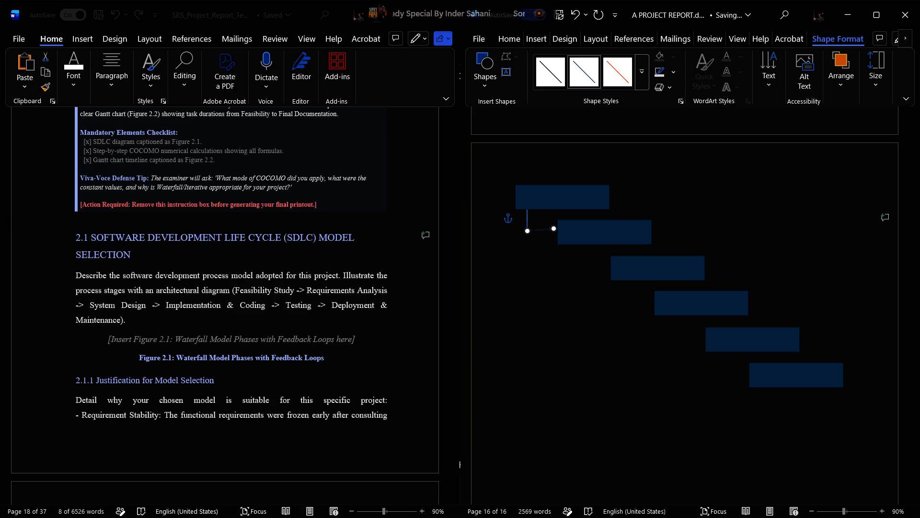
{"action": "left_click_drag", "start_coordinate": [553, 230], "coordinate": [548, 231]}
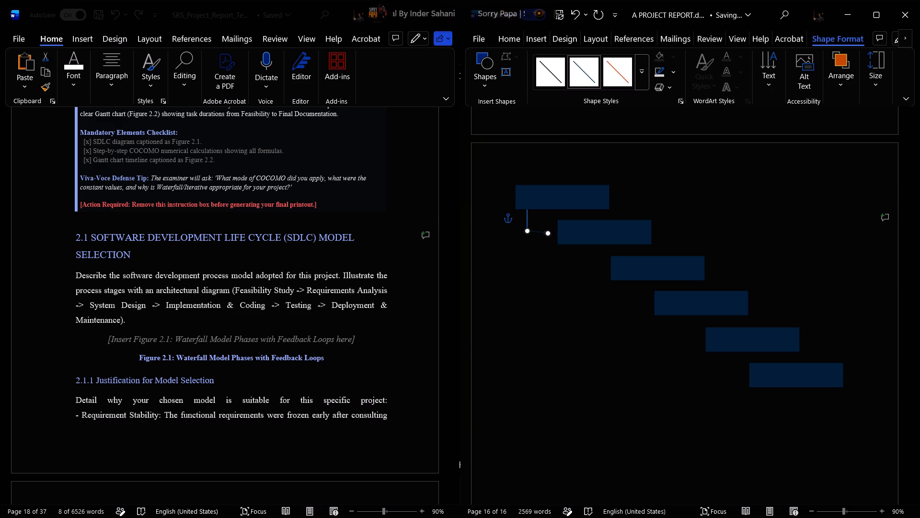
{"action": "left_click_drag", "start_coordinate": [548, 231], "coordinate": [548, 230]}
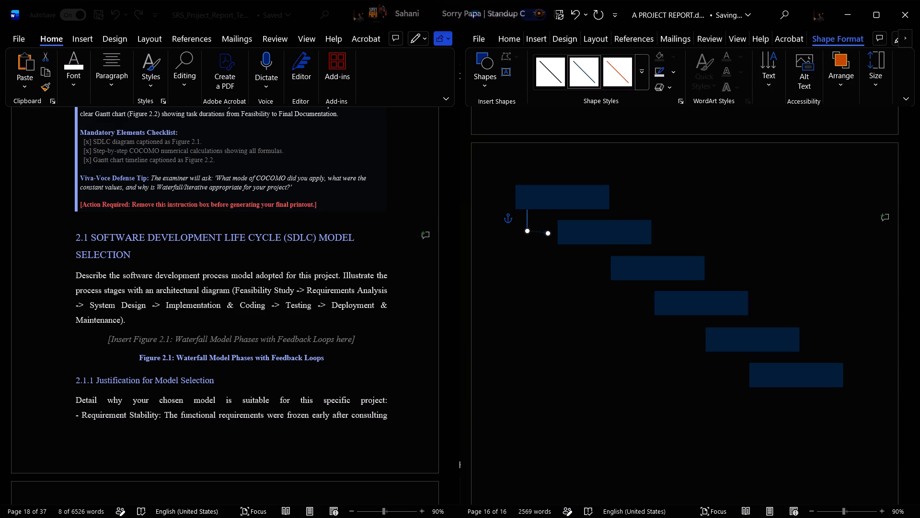
{"action": "left_click_drag", "start_coordinate": [548, 230], "coordinate": [548, 230]}
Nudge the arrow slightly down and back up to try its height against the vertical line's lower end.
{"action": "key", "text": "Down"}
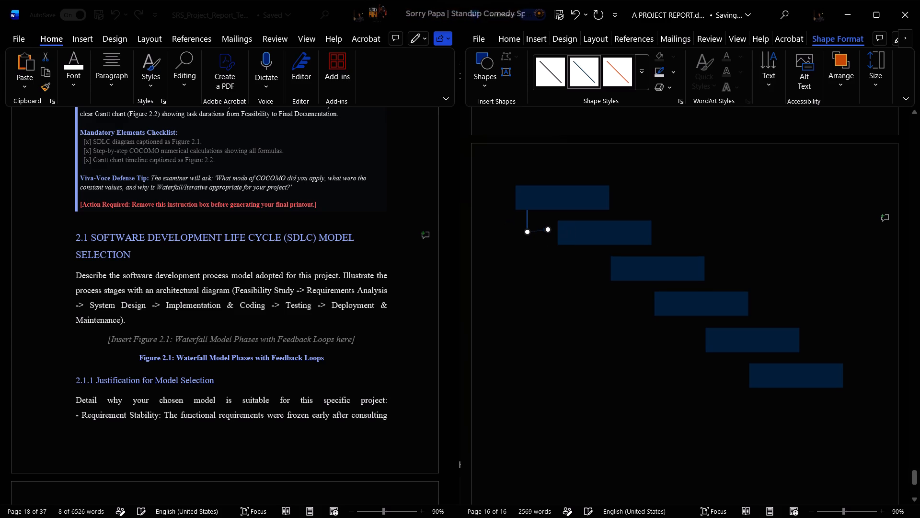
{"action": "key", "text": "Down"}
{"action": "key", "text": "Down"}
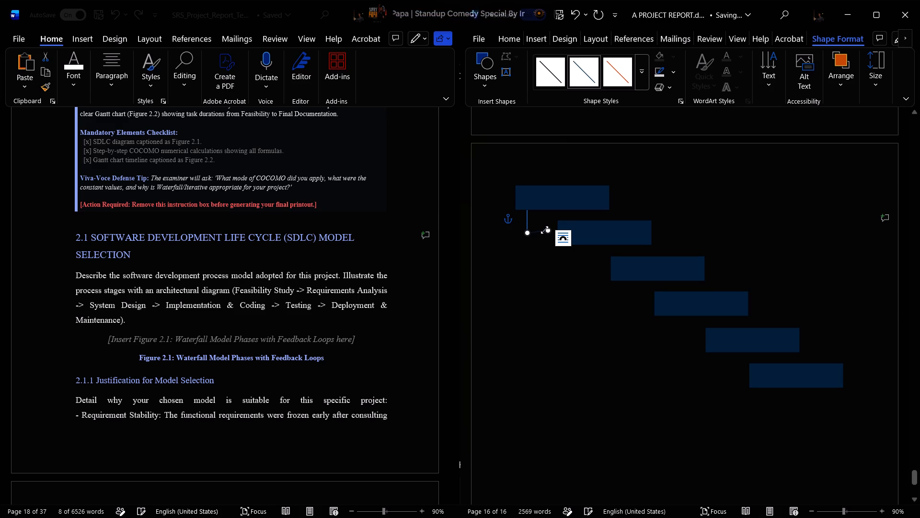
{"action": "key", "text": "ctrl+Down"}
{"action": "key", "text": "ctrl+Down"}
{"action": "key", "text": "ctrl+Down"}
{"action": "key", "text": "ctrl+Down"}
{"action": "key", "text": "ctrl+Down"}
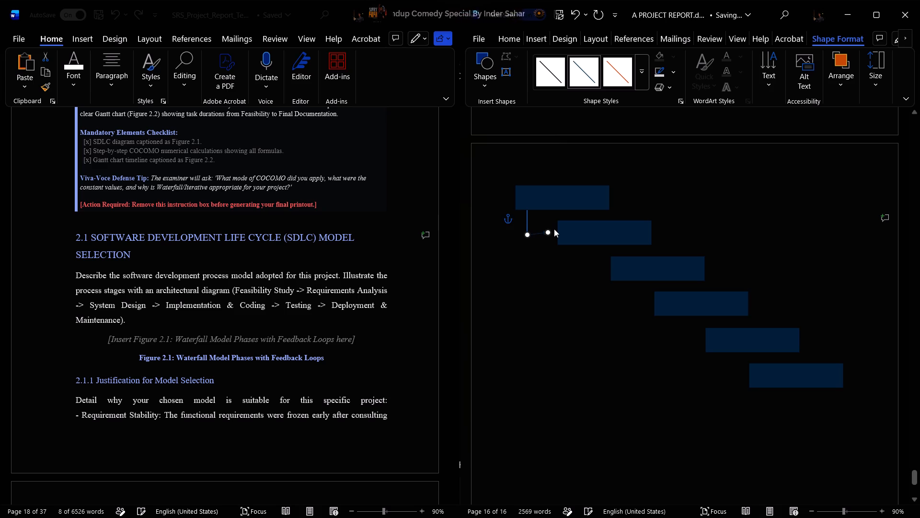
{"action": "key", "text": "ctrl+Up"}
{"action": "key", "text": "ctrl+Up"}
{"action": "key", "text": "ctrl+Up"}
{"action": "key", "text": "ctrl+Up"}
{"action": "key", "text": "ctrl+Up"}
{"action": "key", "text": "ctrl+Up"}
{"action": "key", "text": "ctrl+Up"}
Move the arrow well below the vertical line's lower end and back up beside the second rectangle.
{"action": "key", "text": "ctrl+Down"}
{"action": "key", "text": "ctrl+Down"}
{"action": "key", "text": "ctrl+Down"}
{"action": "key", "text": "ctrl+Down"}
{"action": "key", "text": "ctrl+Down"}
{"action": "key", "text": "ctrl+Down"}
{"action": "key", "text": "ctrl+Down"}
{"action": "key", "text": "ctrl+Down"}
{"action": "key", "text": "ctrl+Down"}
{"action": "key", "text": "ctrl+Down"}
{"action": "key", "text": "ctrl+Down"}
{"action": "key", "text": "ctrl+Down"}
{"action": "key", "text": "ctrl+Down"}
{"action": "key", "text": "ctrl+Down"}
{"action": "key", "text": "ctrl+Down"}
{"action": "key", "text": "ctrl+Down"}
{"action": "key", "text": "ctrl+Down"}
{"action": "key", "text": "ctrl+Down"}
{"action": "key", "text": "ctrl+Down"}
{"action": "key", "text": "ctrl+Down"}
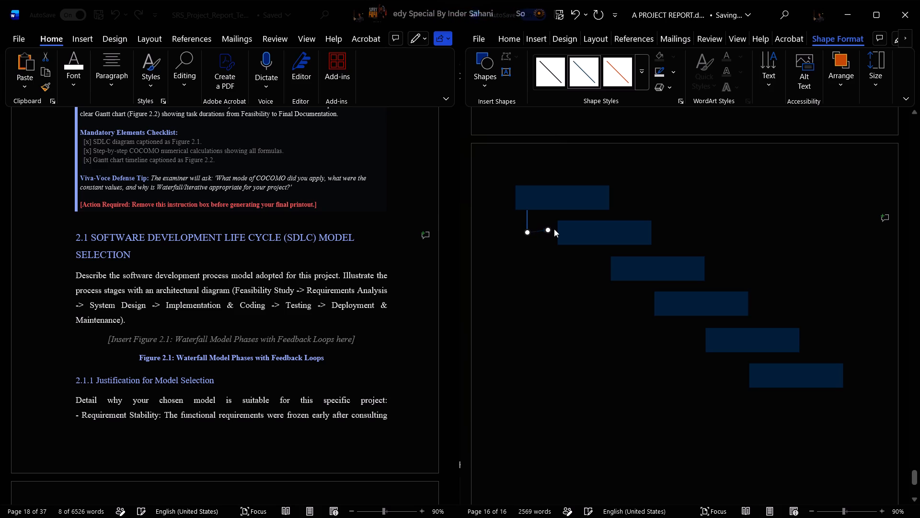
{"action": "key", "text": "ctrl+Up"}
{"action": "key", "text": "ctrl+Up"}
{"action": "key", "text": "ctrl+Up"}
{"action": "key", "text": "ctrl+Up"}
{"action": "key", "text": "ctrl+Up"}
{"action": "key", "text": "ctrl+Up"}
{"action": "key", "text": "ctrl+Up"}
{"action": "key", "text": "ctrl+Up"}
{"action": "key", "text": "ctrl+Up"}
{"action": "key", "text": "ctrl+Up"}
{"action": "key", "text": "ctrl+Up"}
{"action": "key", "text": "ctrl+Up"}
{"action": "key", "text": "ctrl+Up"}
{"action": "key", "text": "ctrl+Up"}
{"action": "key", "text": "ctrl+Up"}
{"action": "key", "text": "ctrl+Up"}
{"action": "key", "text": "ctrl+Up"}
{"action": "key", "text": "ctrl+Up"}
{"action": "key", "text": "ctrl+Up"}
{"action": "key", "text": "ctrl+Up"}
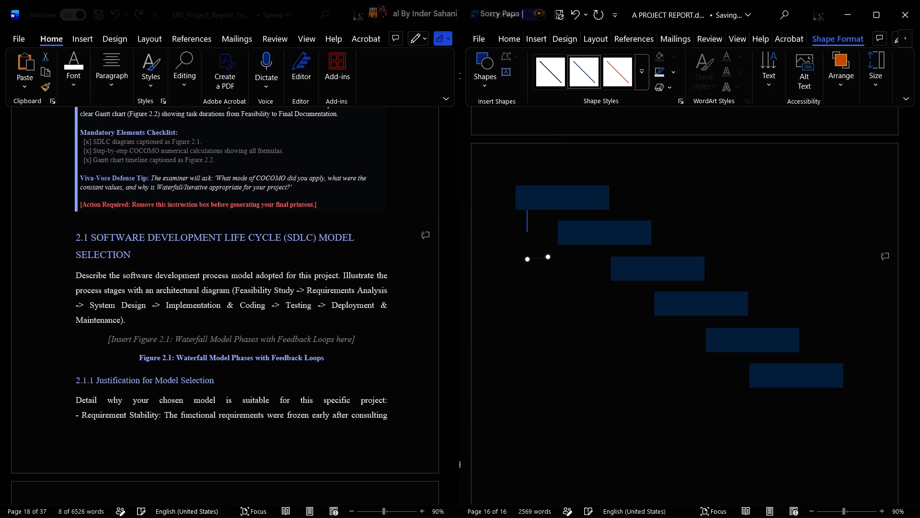
Nudge the arrow down in fine increments until its tail meets the lower end of the vertical line.
{"action": "left_click", "coordinate": [505, 306]}
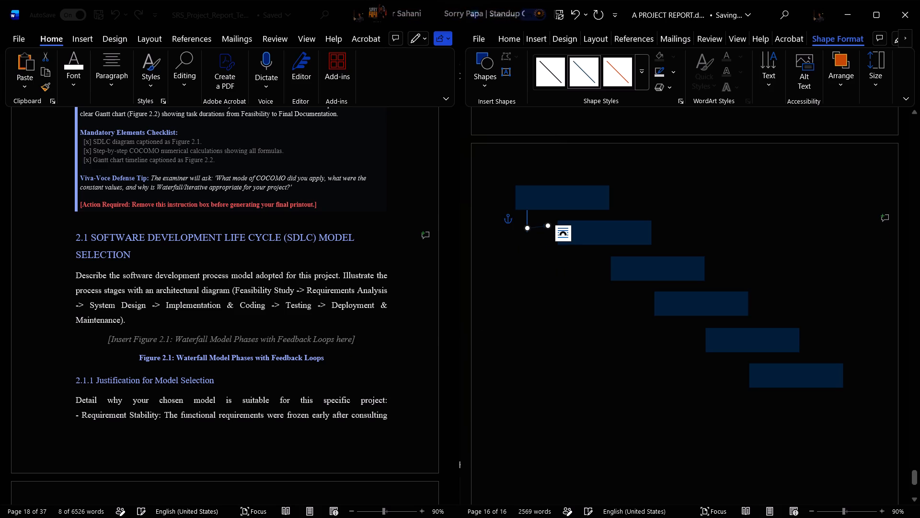
{"action": "left_click", "coordinate": [536, 227]}
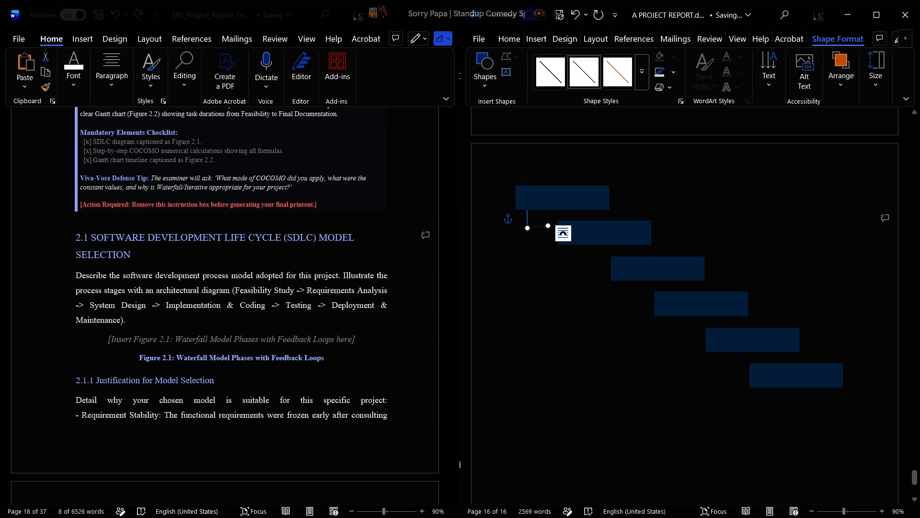
{"action": "key", "text": "ctrl+Down"}
{"action": "key", "text": "ctrl+Down"}
{"action": "key", "text": "ctrl+Down"}
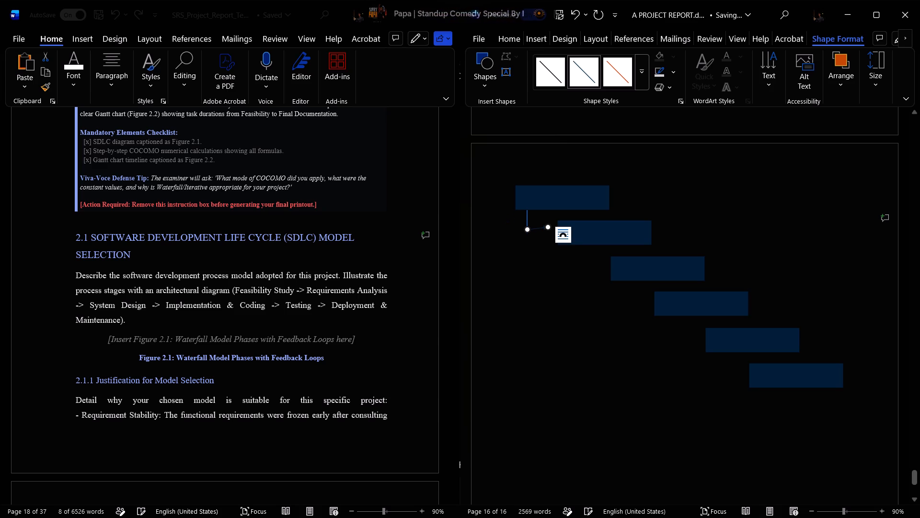
{"action": "left_click", "coordinate": [529, 271]}
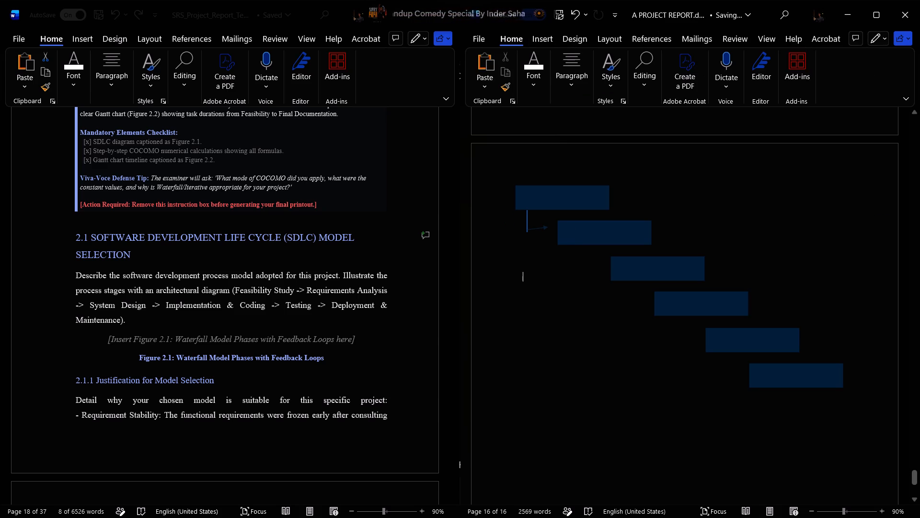
{"action": "left_click", "coordinate": [540, 226]}
{"action": "key", "text": "ctrl+Down"}
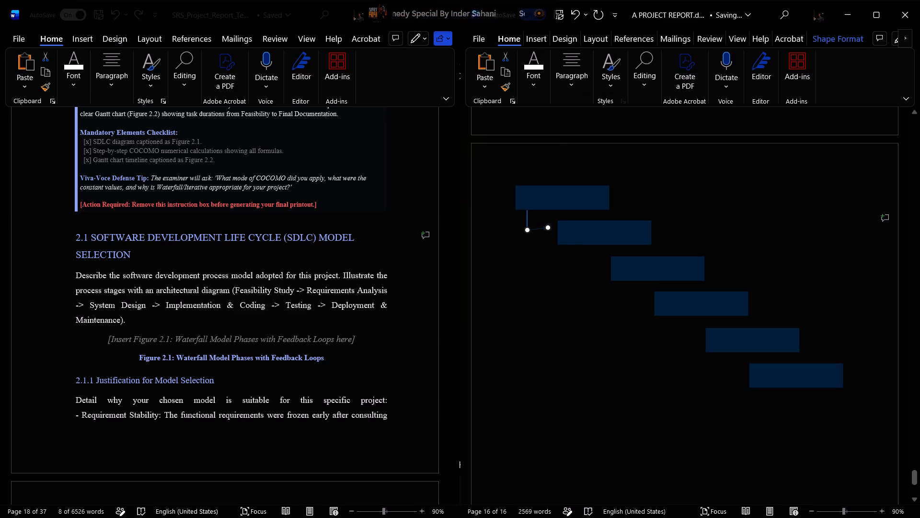
{"action": "key", "text": "ctrl+Down"}
{"action": "left_click", "coordinate": [543, 281]}
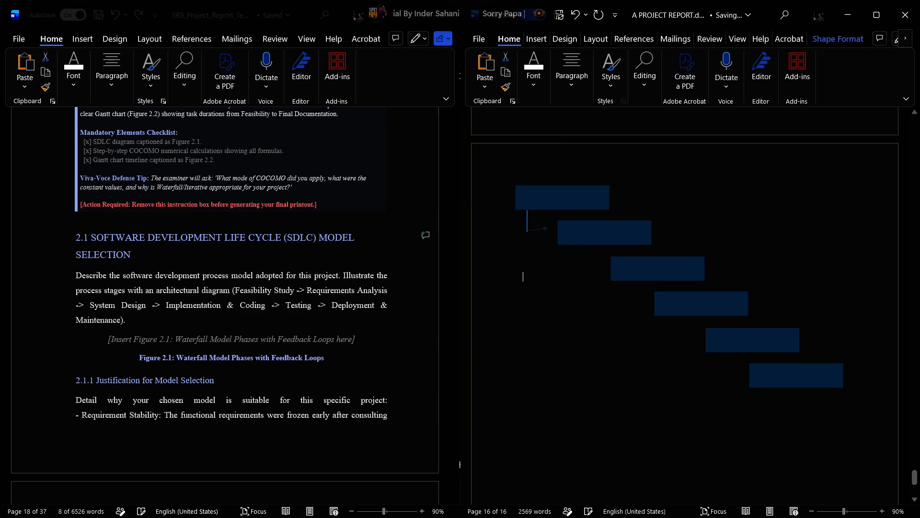
{"action": "left_click", "coordinate": [539, 232]}
{"action": "key", "text": "ctrl+Down"}
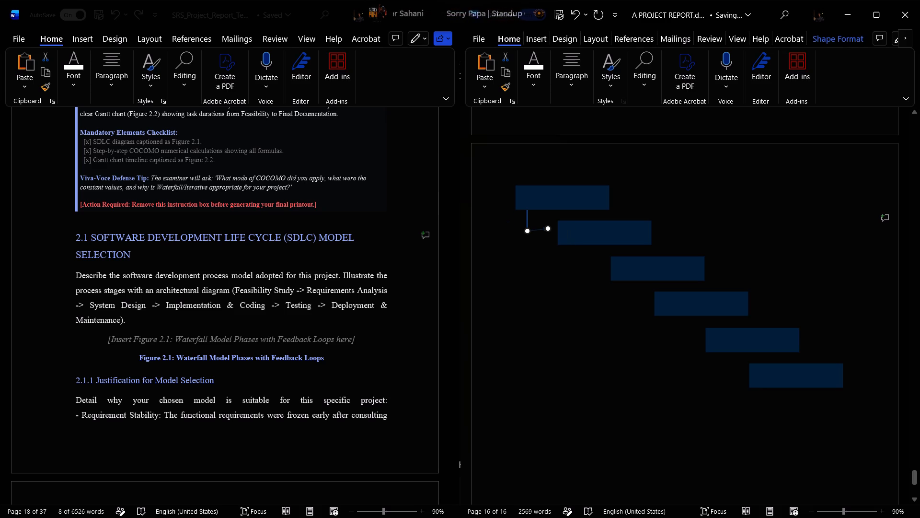
{"action": "key", "text": "ctrl+Down"}
{"action": "left_click", "coordinate": [514, 286]}
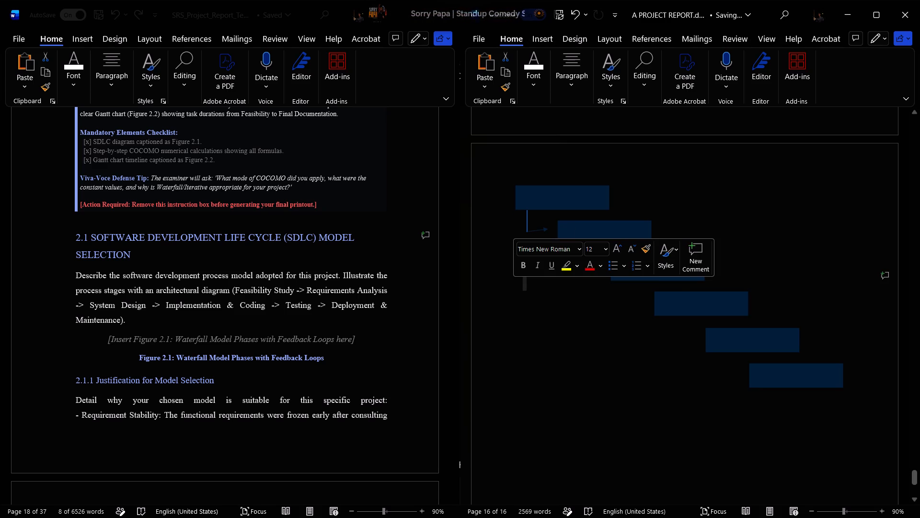
{"action": "left_click", "coordinate": [567, 321]}
Adjust the arrow's head end slightly toward the second rectangle and try to nudge it down to level the arrow.
{"action": "left_click", "coordinate": [546, 233]}
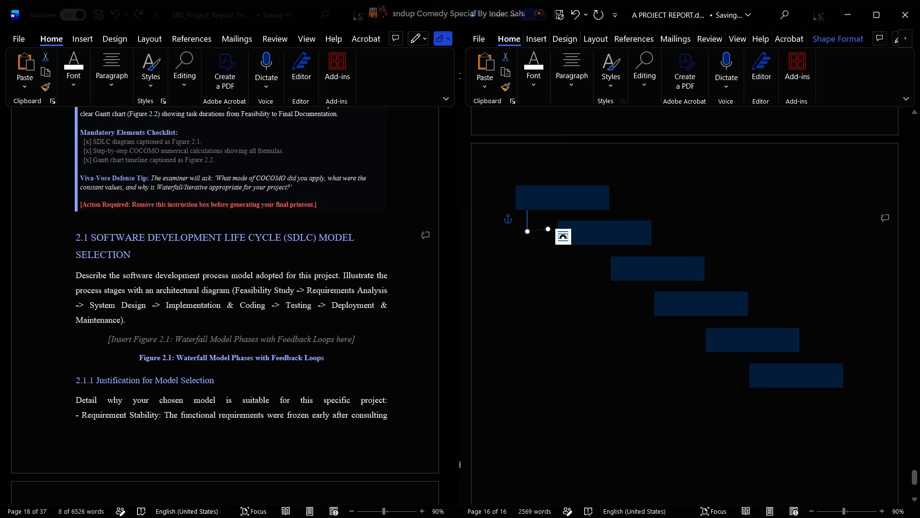
{"action": "left_click", "coordinate": [547, 228]}
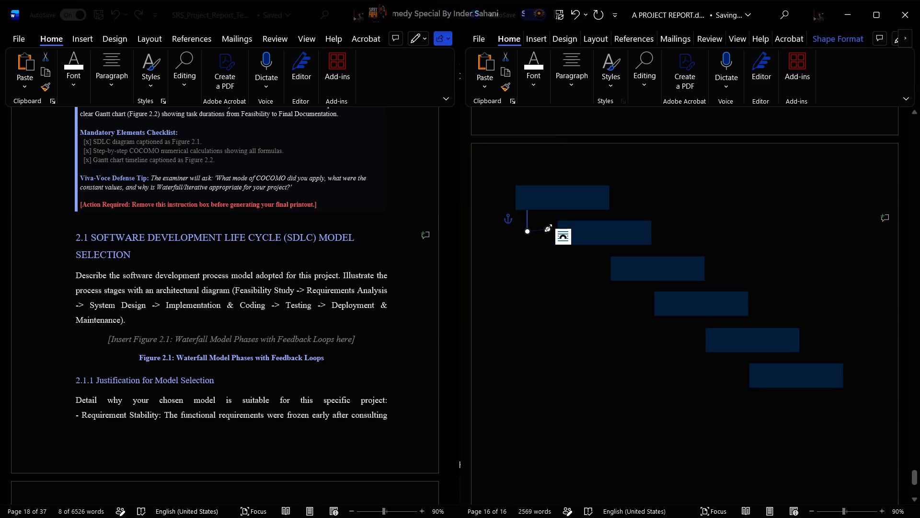
{"action": "left_click", "coordinate": [548, 231]}
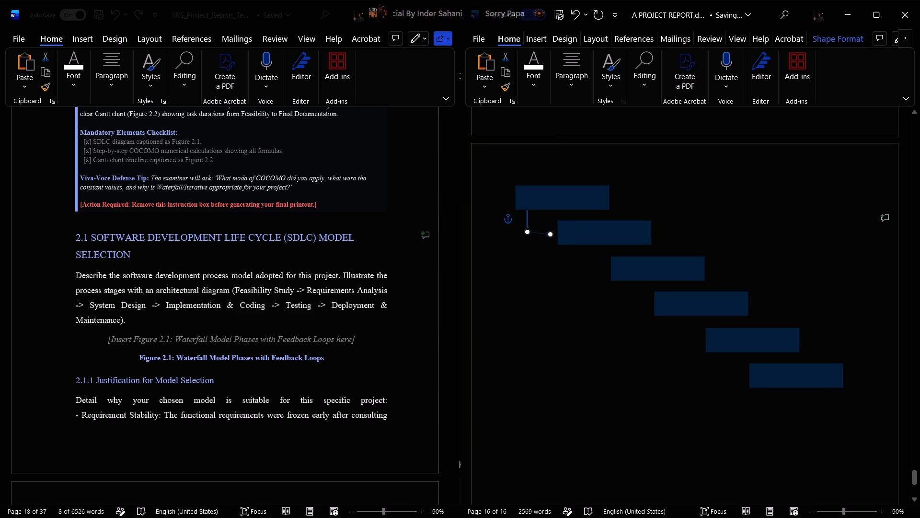
{"action": "key", "text": "Up"}
{"action": "key", "text": "Down"}
{"action": "key", "text": "Down"}
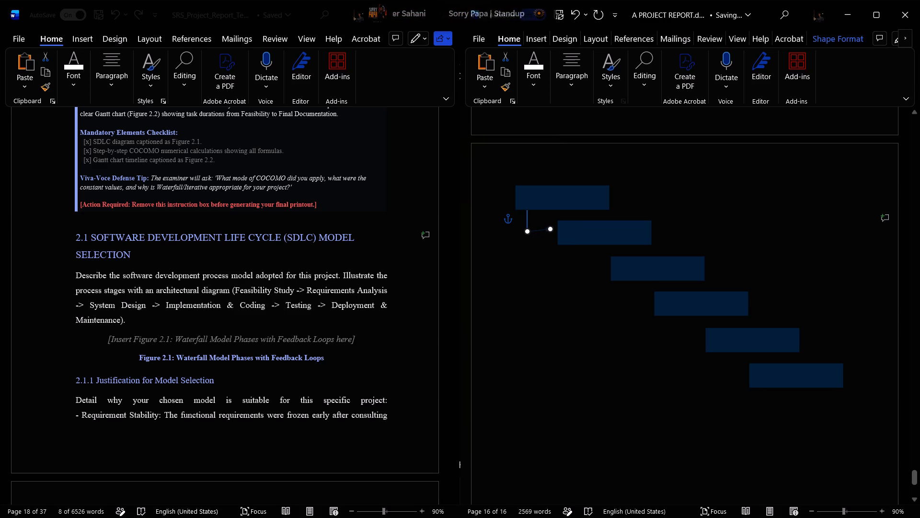
{"action": "key", "text": "Down"}
{"action": "key", "text": "Down"}
{"action": "key", "text": "Down"}
{"action": "key", "text": "Down"}
{"action": "key", "text": "Down"}
{"action": "key", "text": "Down"}
{"action": "key", "text": "Down"}
{"action": "key", "text": "Down"}
{"action": "key", "text": "Down"}
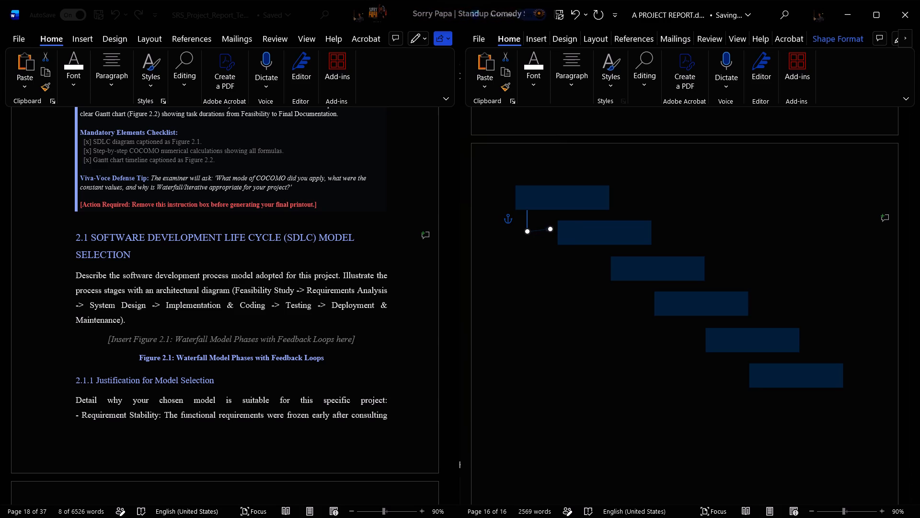
{"action": "key", "text": "Down"}
{"action": "key", "text": "Down"}
{"action": "key", "text": "Down"}
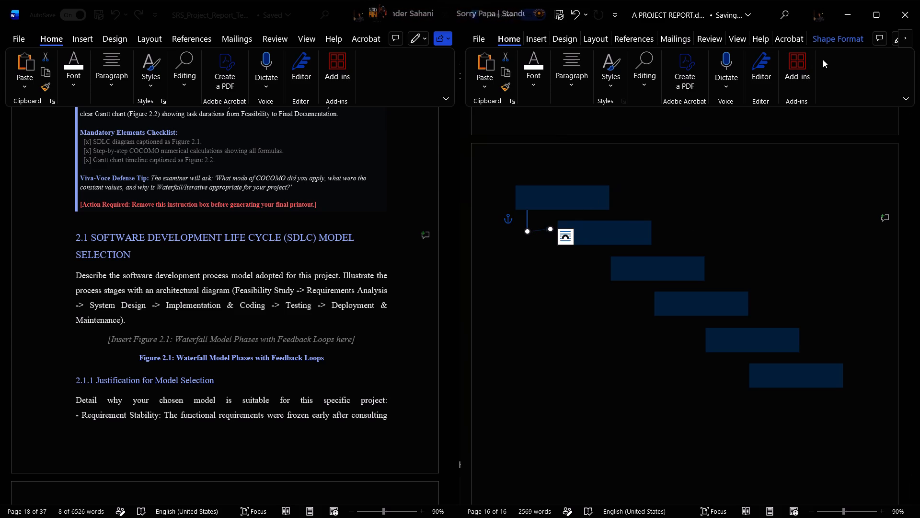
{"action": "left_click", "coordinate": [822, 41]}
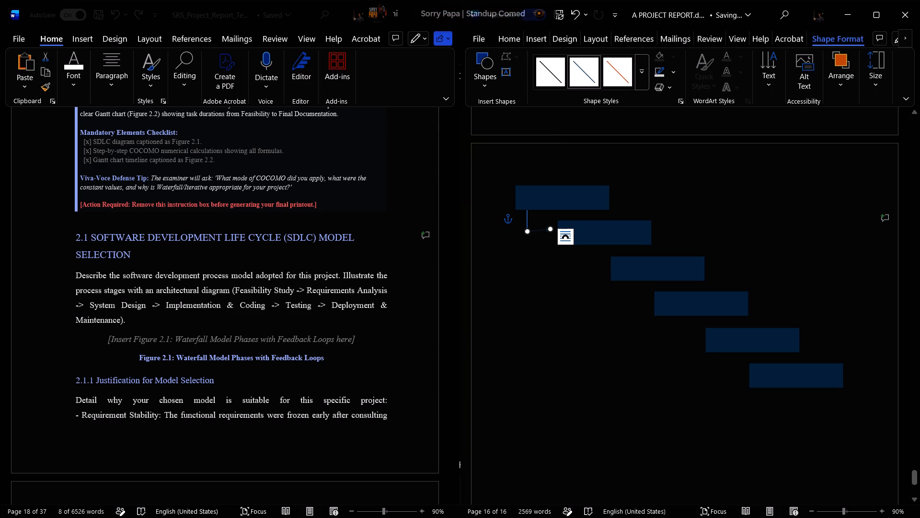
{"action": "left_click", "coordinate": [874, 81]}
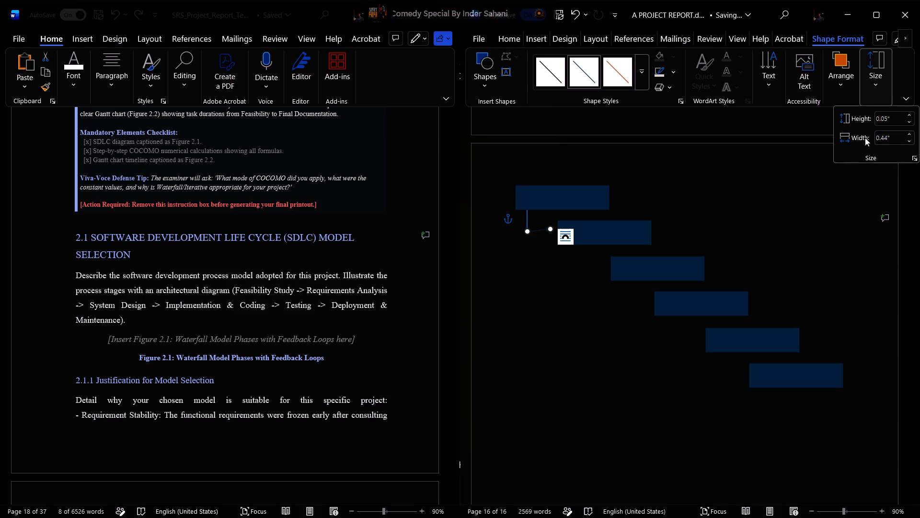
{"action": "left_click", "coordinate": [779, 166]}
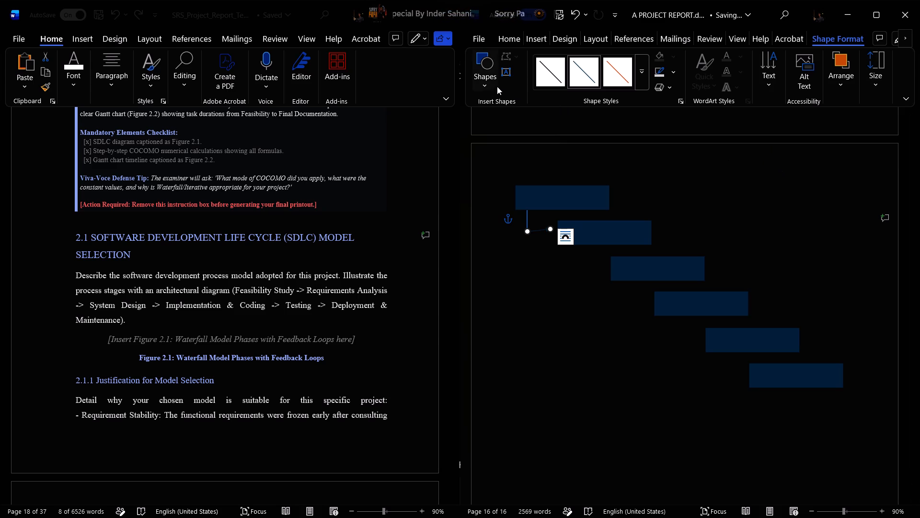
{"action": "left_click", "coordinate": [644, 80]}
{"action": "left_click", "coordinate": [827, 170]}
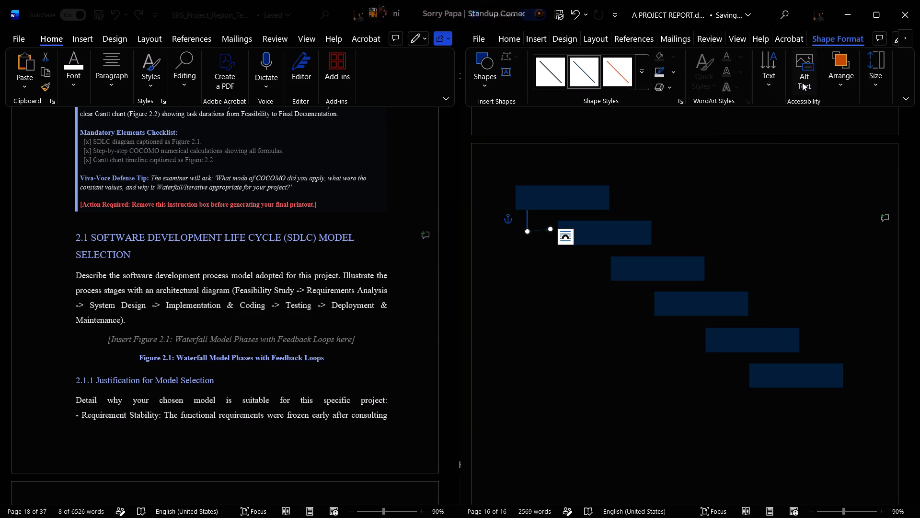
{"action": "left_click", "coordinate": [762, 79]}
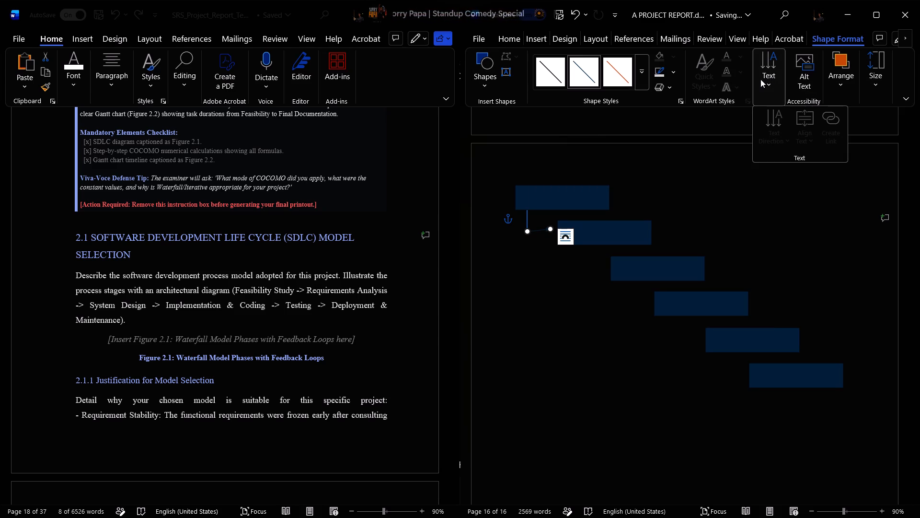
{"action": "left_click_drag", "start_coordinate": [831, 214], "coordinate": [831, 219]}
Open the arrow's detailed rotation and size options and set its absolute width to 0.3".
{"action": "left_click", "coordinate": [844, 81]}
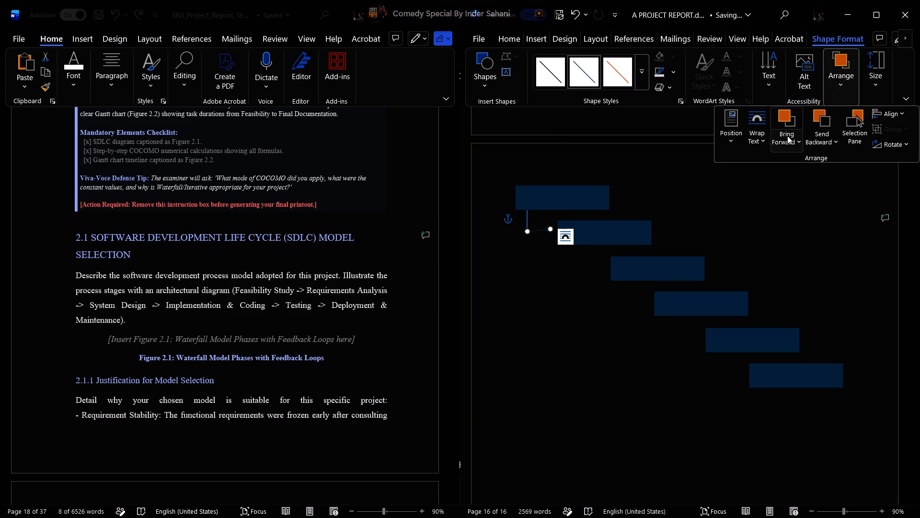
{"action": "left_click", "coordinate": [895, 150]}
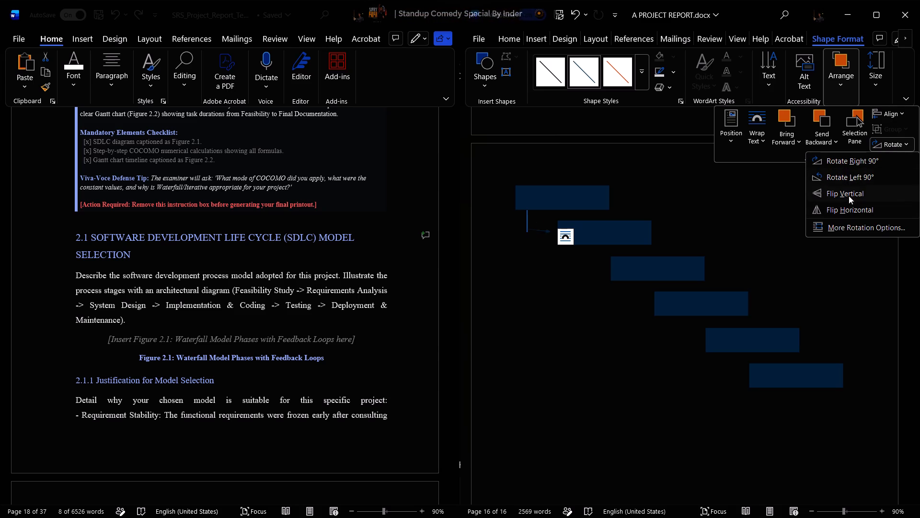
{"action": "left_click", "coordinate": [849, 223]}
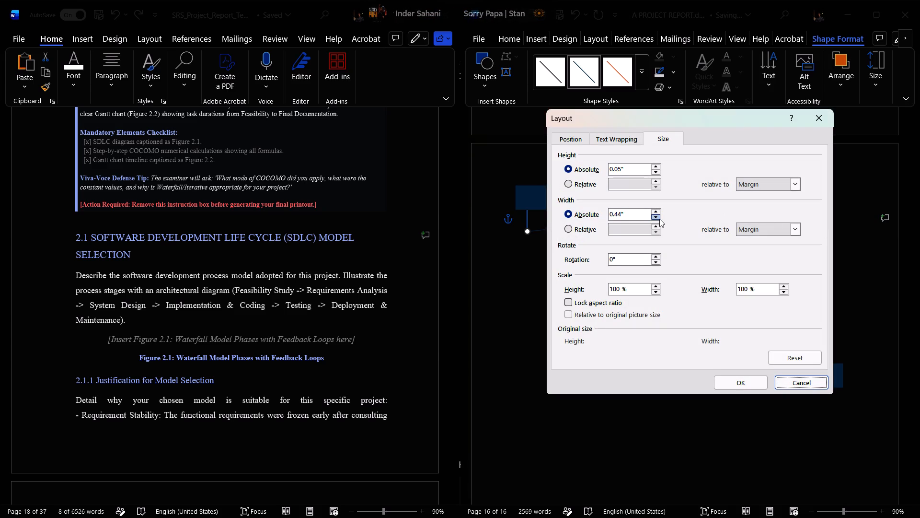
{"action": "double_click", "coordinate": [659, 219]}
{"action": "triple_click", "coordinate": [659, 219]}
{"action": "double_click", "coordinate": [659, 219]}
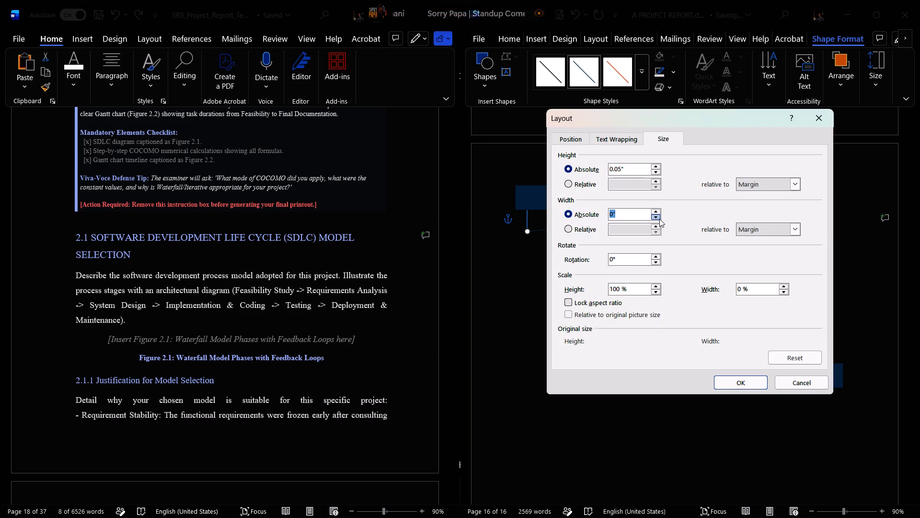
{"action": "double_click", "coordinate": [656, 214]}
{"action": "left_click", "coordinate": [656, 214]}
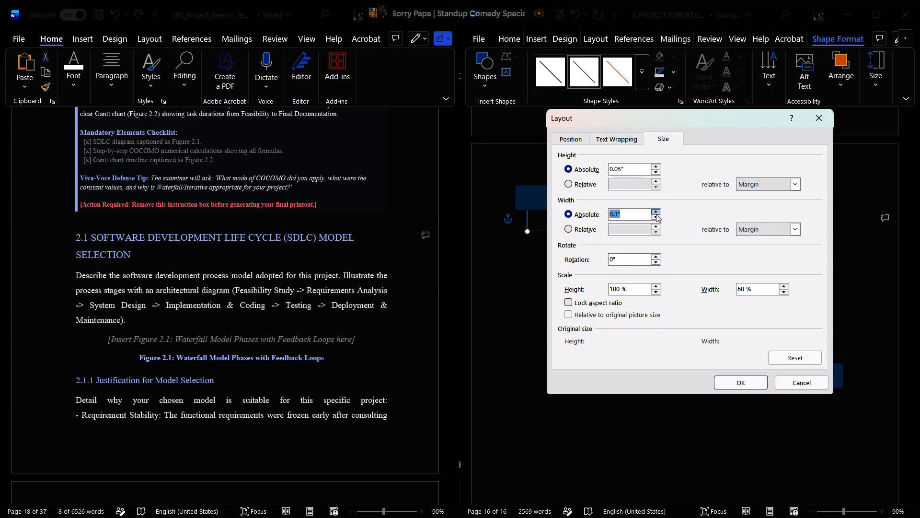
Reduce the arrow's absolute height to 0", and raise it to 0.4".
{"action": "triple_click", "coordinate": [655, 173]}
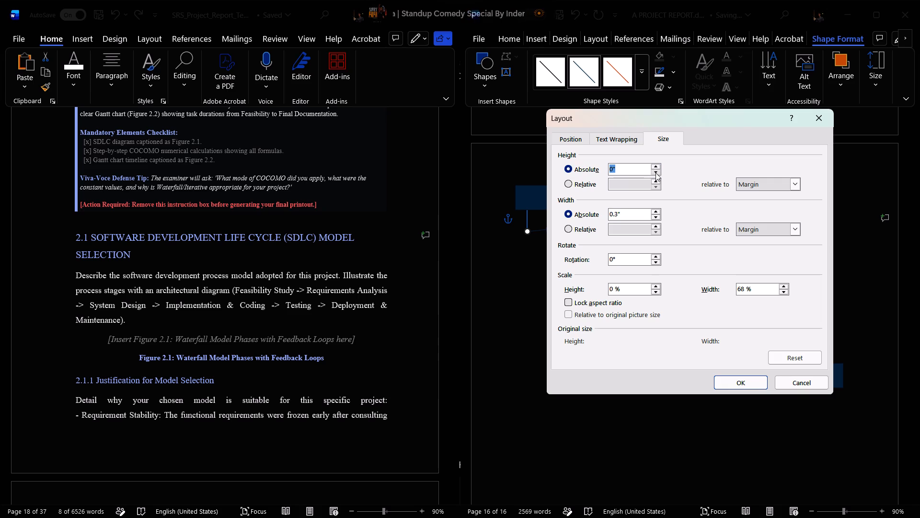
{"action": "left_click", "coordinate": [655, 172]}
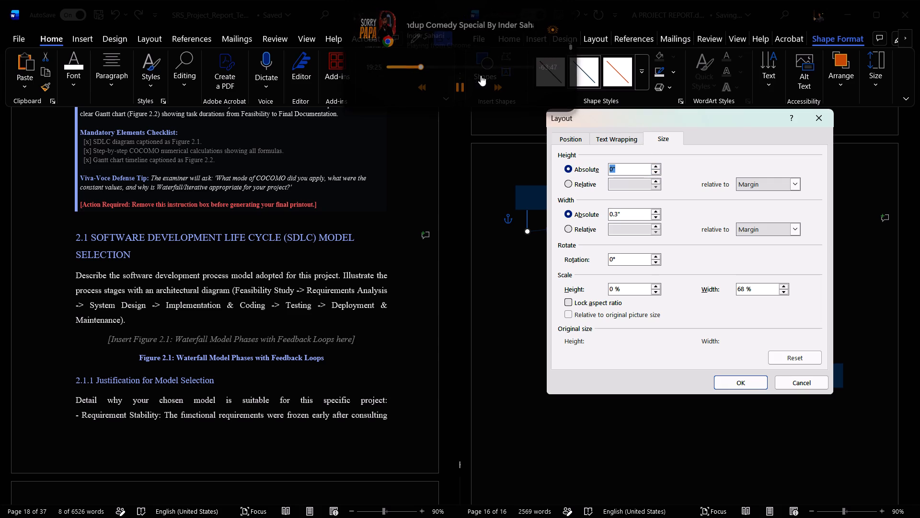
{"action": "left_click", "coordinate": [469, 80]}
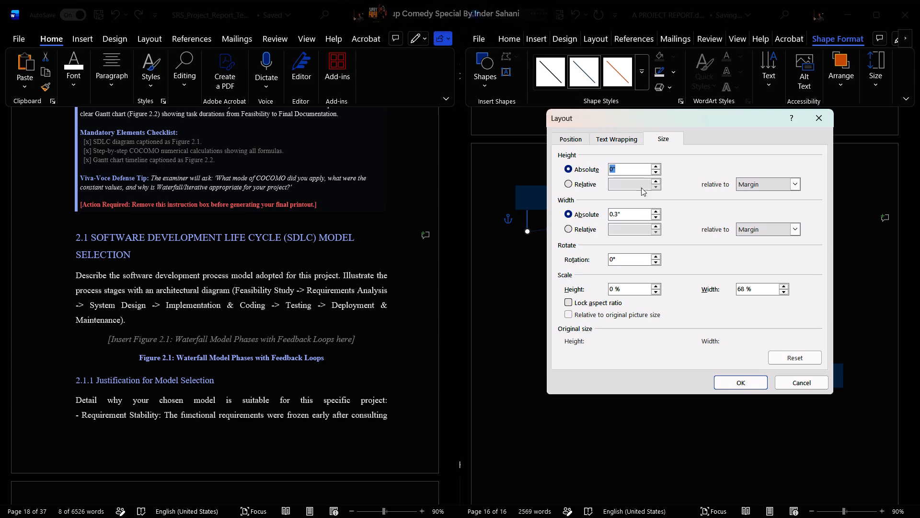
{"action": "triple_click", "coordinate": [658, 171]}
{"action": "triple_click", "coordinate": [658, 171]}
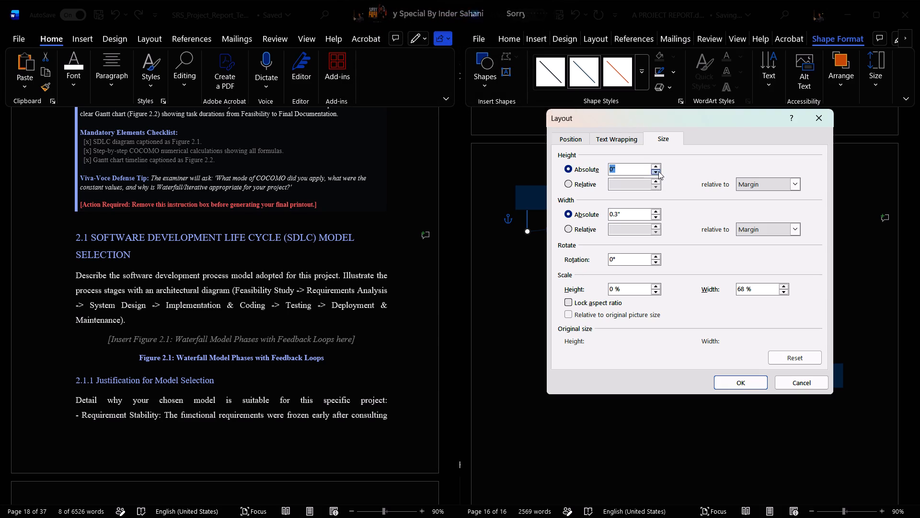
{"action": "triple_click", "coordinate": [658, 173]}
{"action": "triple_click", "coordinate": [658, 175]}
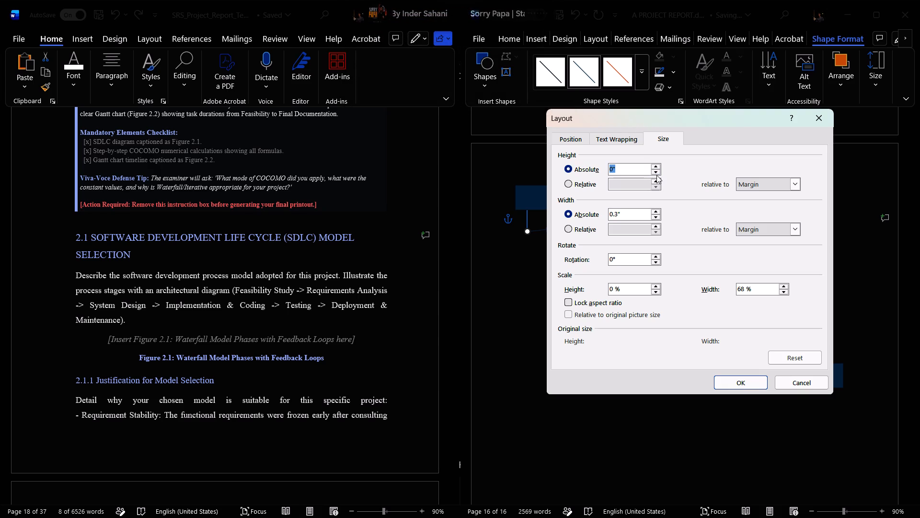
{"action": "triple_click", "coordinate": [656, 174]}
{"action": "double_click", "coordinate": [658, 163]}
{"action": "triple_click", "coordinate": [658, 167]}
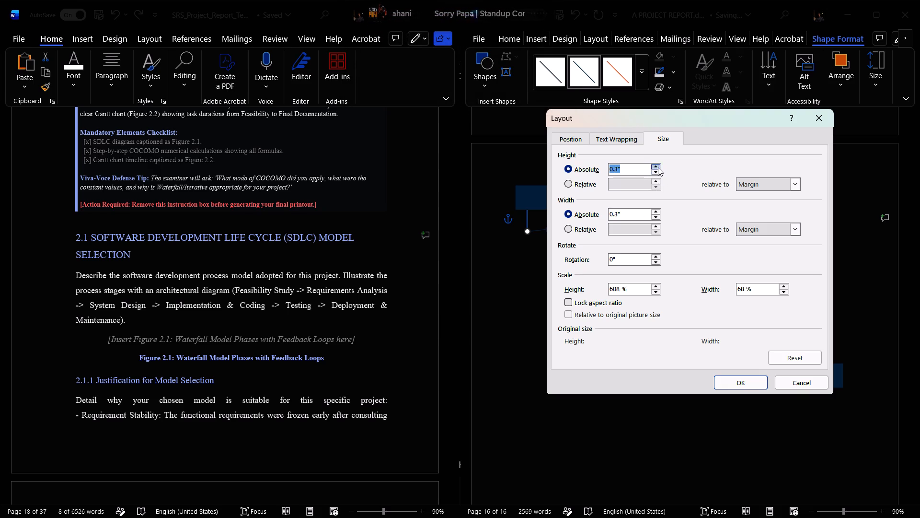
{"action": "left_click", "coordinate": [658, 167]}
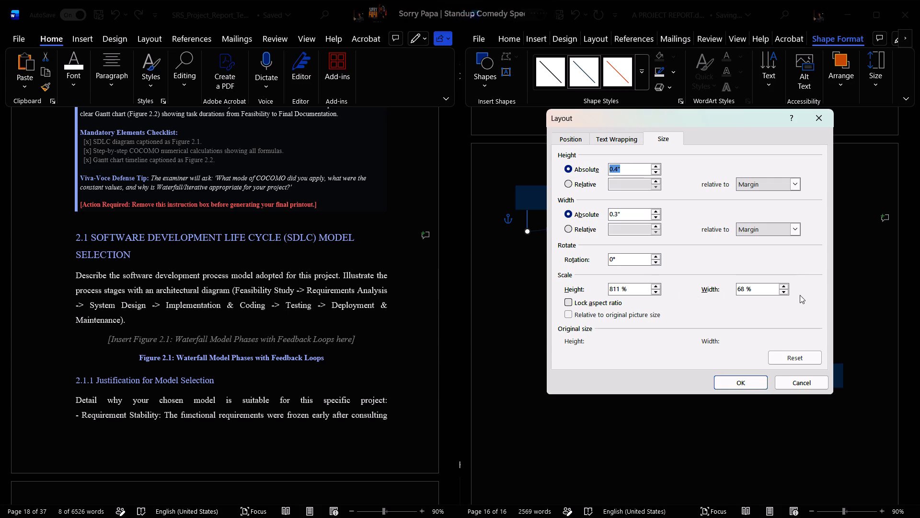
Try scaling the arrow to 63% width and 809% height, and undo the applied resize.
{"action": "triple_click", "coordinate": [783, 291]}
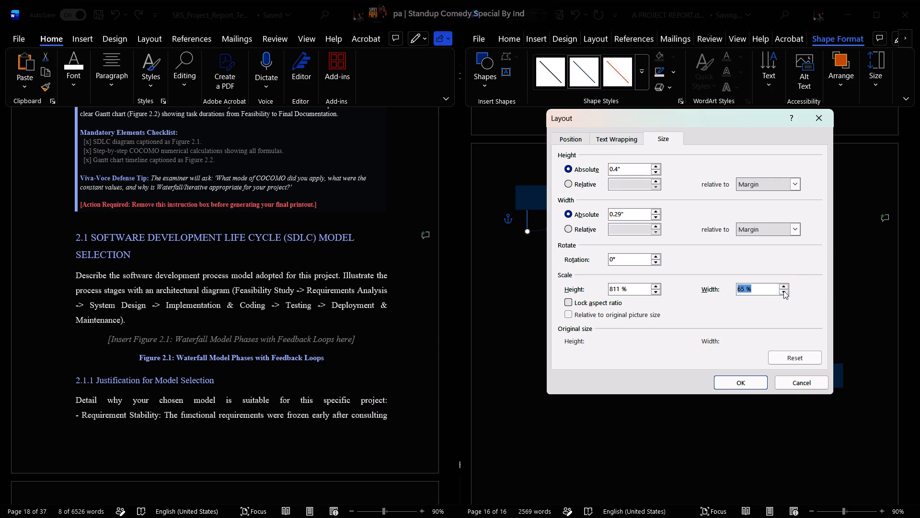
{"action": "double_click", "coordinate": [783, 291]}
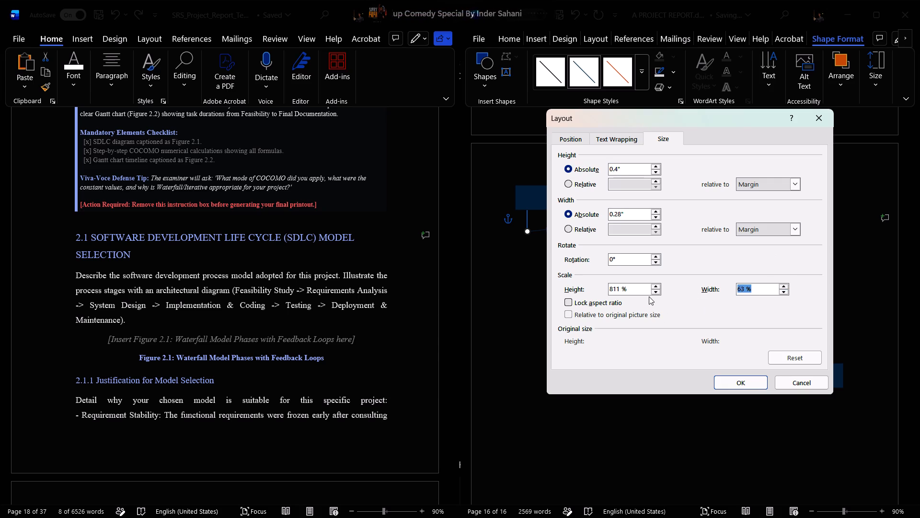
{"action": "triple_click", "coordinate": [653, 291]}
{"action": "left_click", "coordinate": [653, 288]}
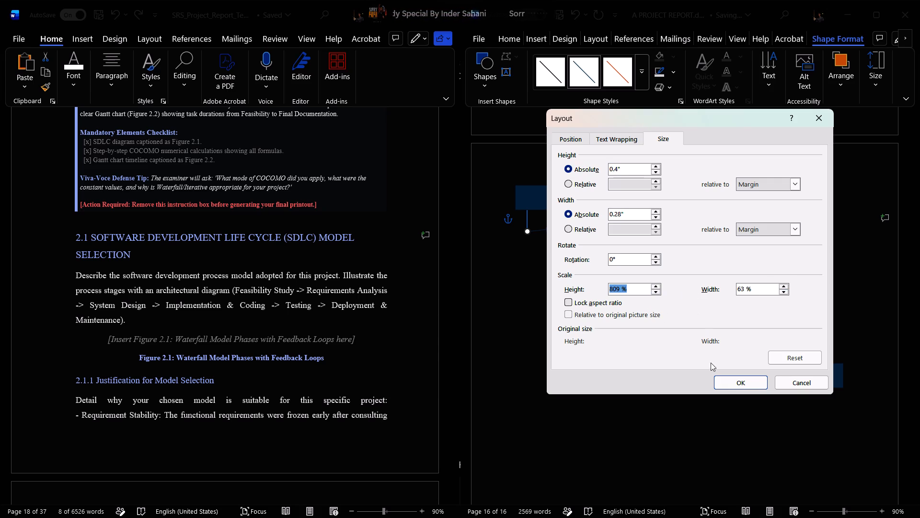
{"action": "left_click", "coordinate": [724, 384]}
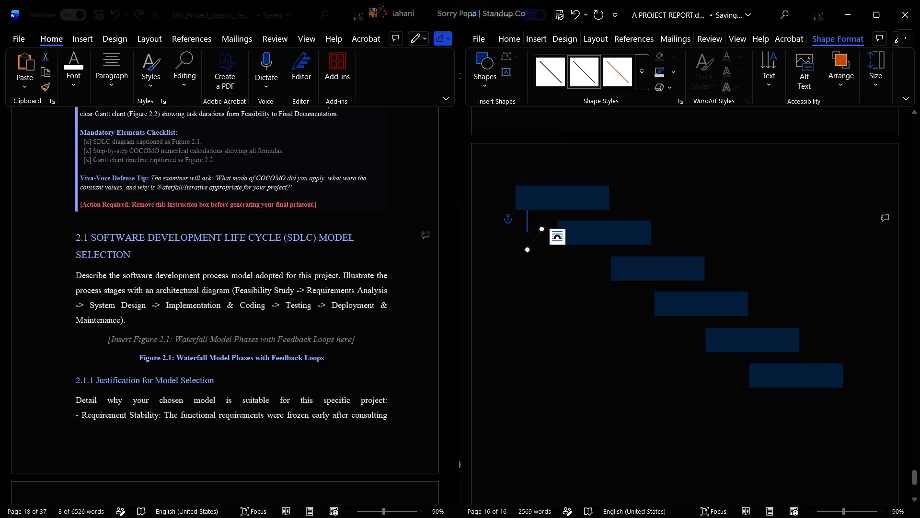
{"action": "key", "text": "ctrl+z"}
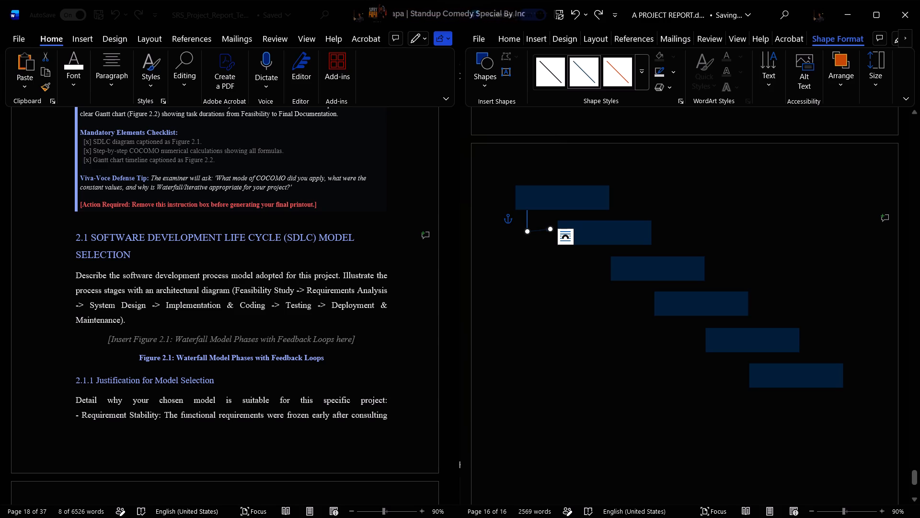
Save the project report document.
{"action": "key", "text": "ctrl+s"}
{"action": "key", "text": "ctrl+s"}
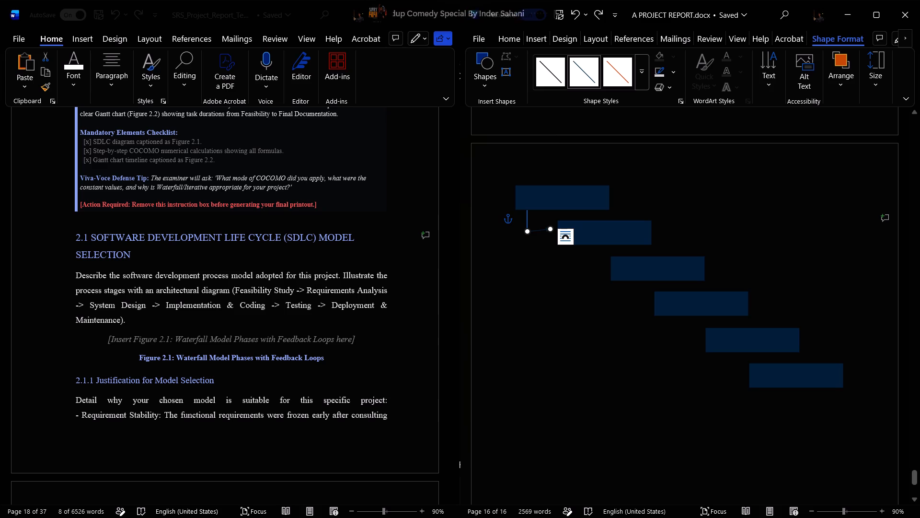
Reselect the small arrow between the vertical line and the second rectangle and show its shape formatting options.
{"action": "left_click", "coordinate": [540, 280]}
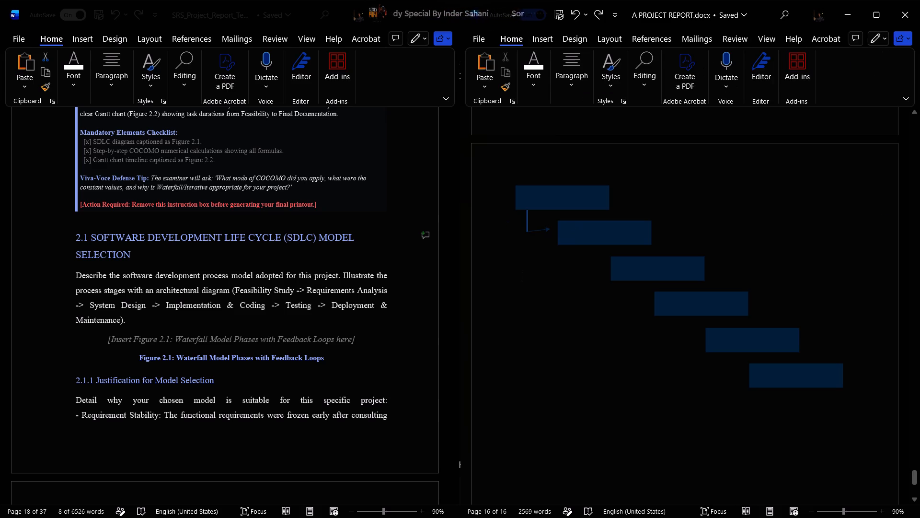
{"action": "left_click", "coordinate": [529, 228]}
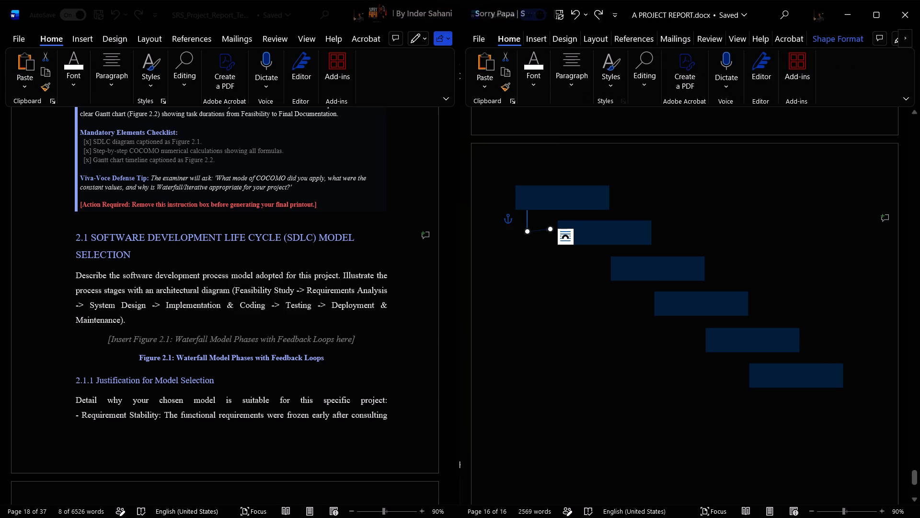
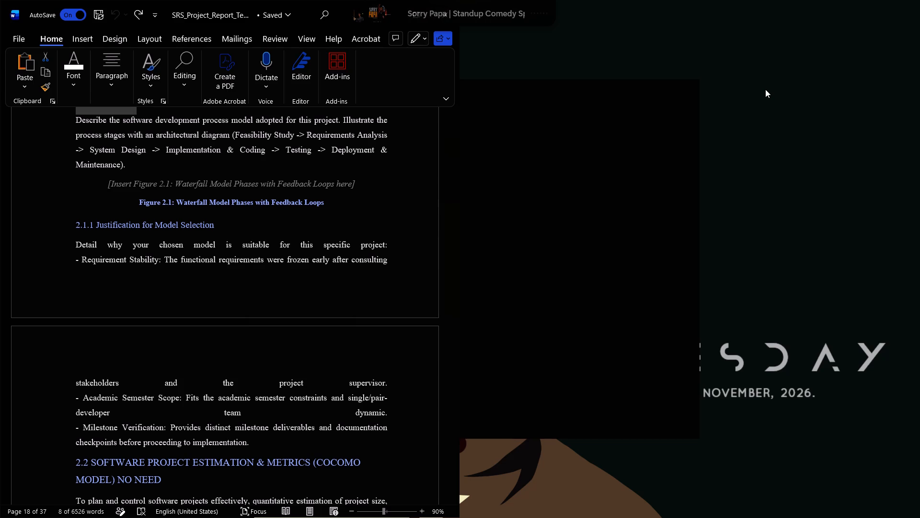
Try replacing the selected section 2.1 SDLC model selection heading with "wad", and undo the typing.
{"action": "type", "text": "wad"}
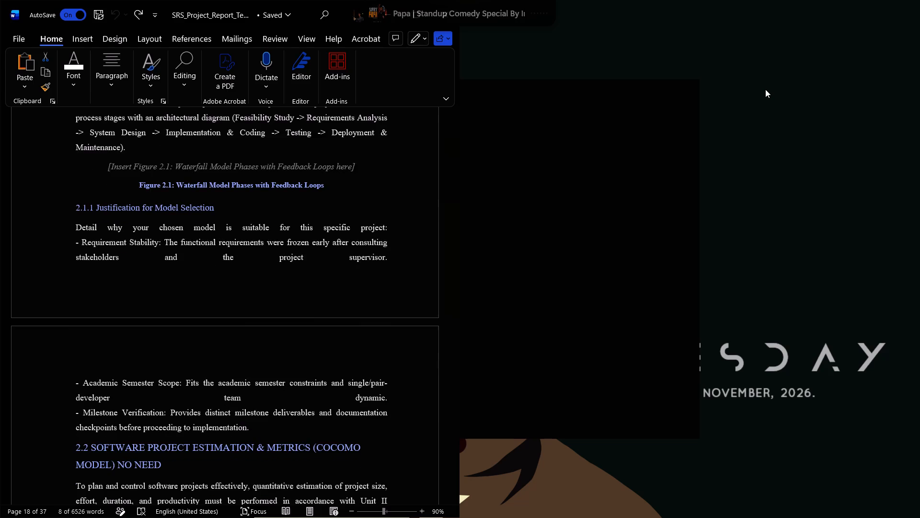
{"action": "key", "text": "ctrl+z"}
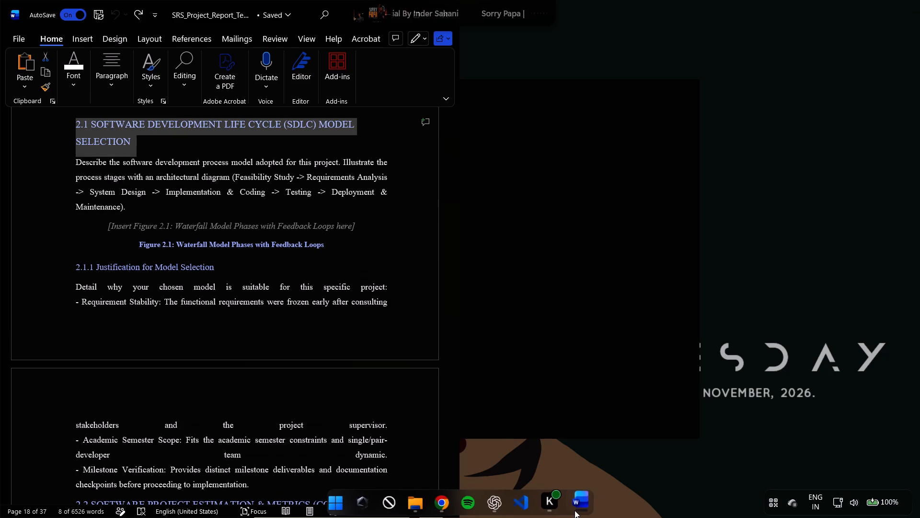
Close the other open Word documents, including the project report and My project of SRS.docx, keeping only the SRS_Project_Report document open.
{"action": "left_click", "coordinate": [854, 392]}
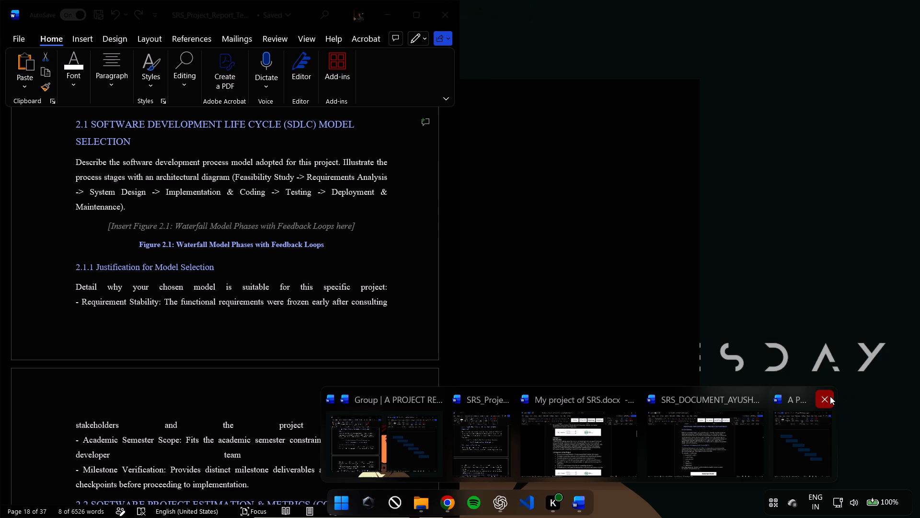
{"action": "left_click", "coordinate": [830, 396]}
{"action": "left_click", "coordinate": [728, 398]}
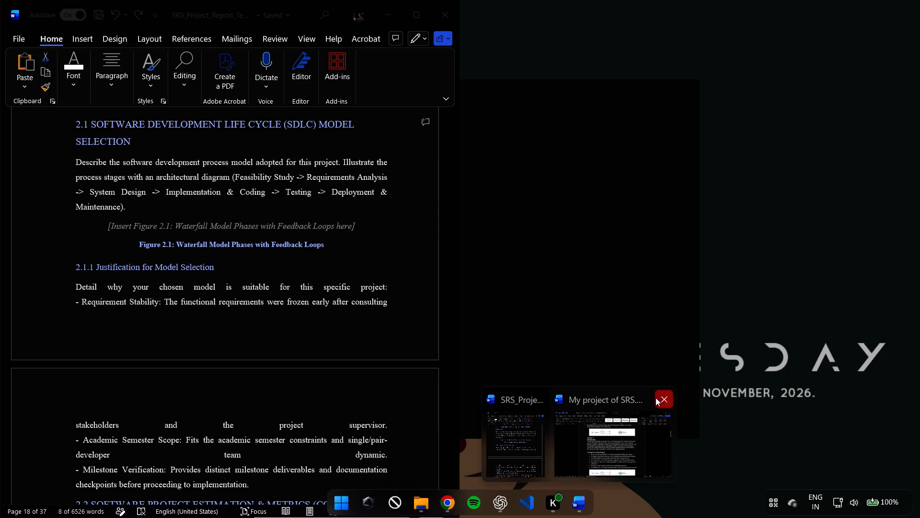
{"action": "left_click", "coordinate": [659, 396]}
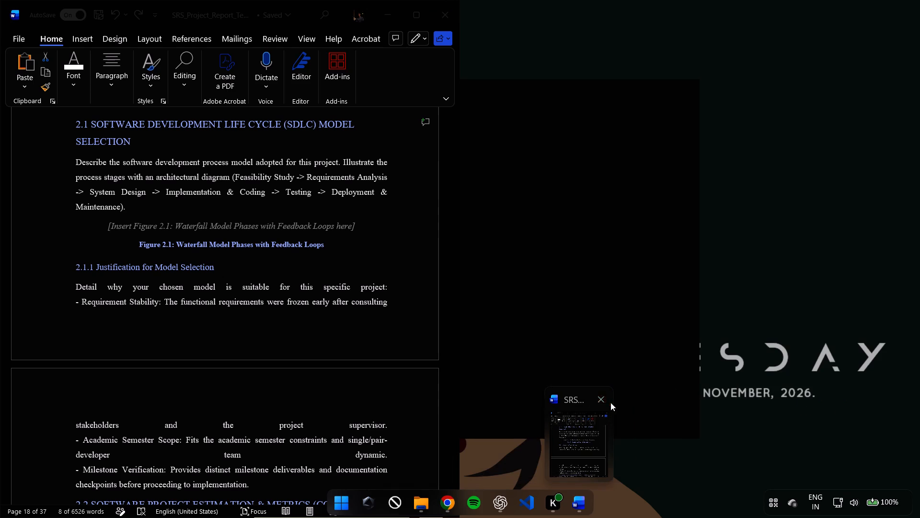